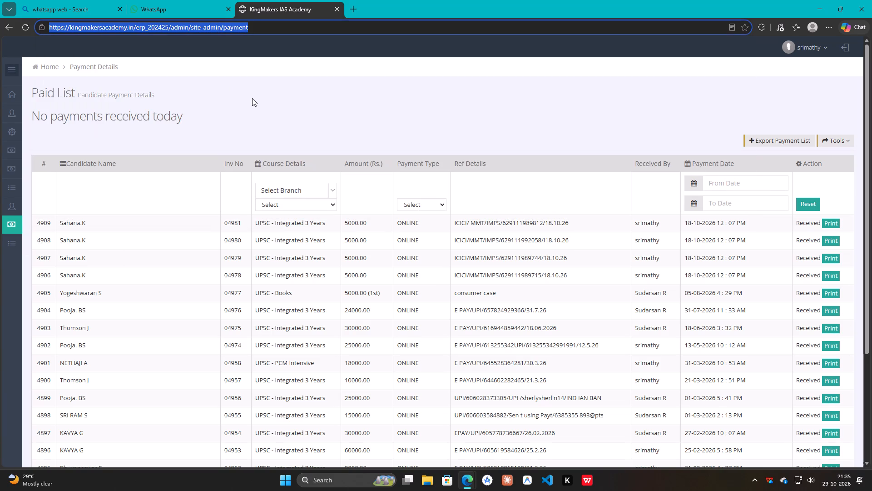
Load the paid list of the erp_2025 site by editing the year part of the payment page address.
left_click(157, 31)
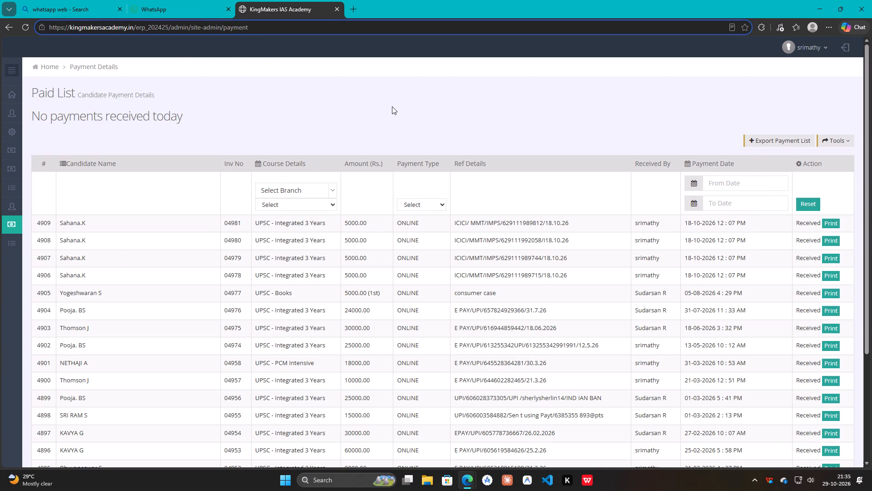
key("Delete")
key("BackSpace")
key("Return")
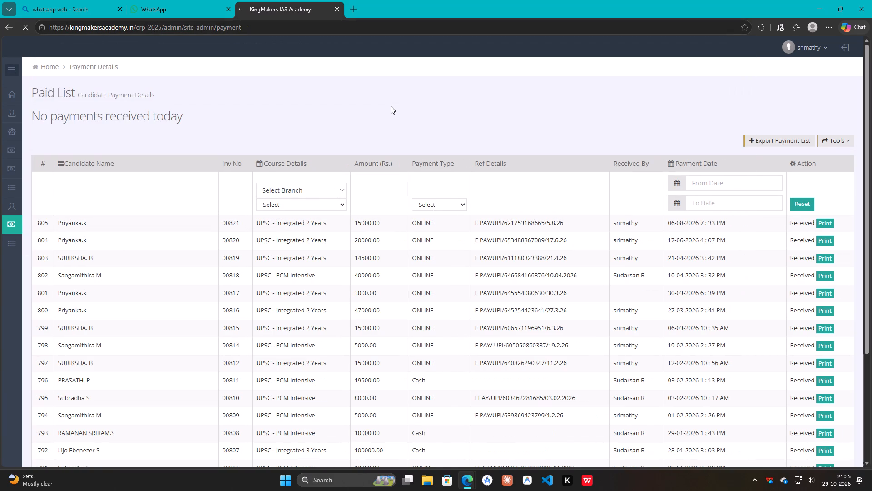
Load the paid list of the erp_202526 site by extending the year part of the payment page address.
left_click(153, 28)
left_click(173, 27)
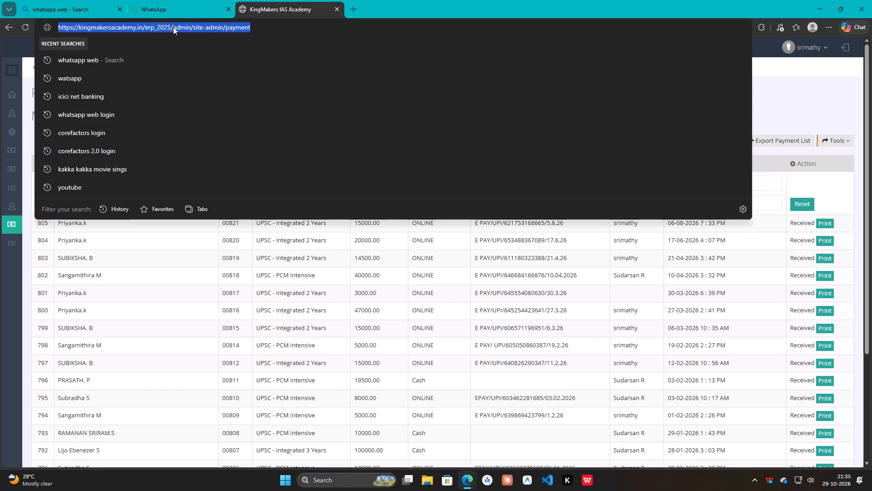
left_click(169, 28)
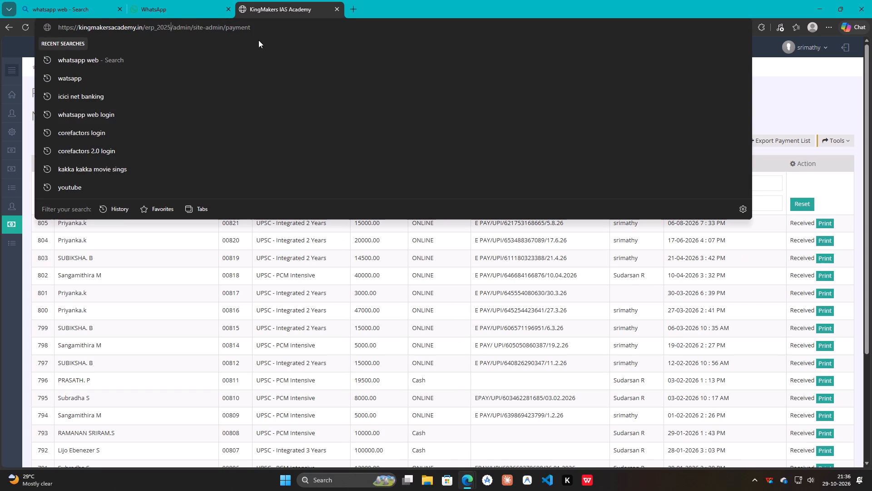
type("26")
key("Return")
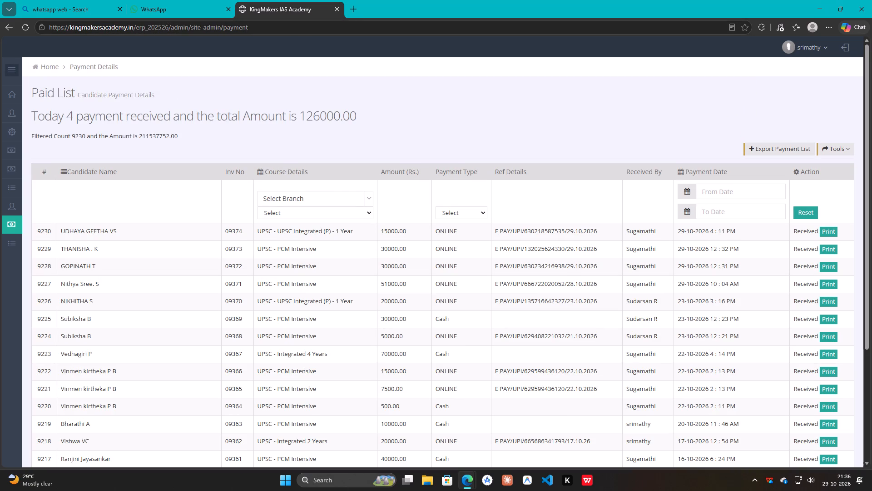
Filter the paid list by payment date from 29-10-2026 to 29-10-2026.
left_click(689, 195)
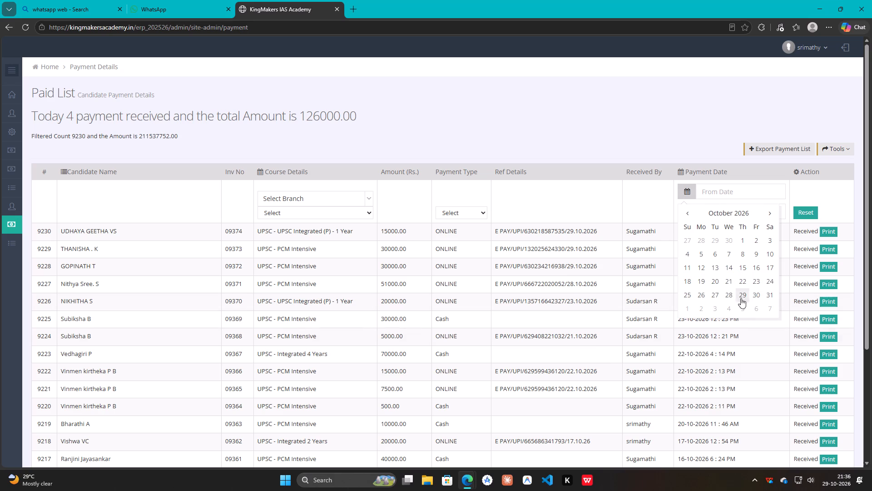
left_click(745, 296)
left_click(689, 211)
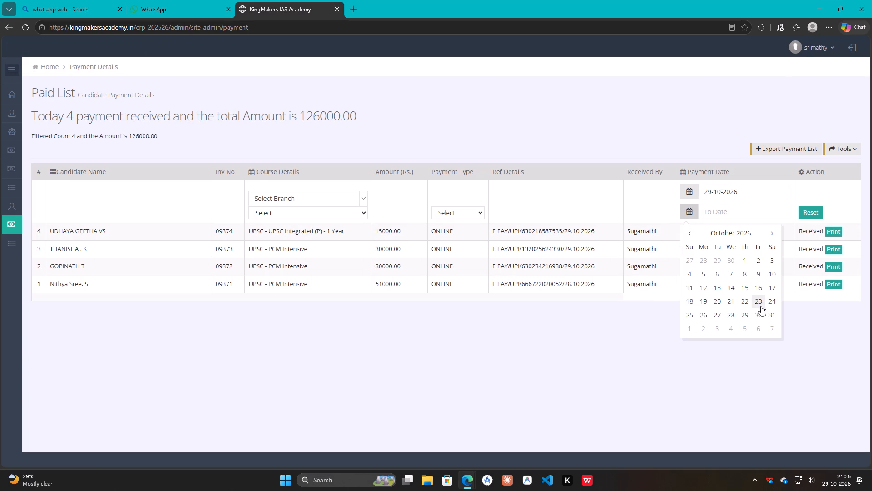
left_click(743, 316)
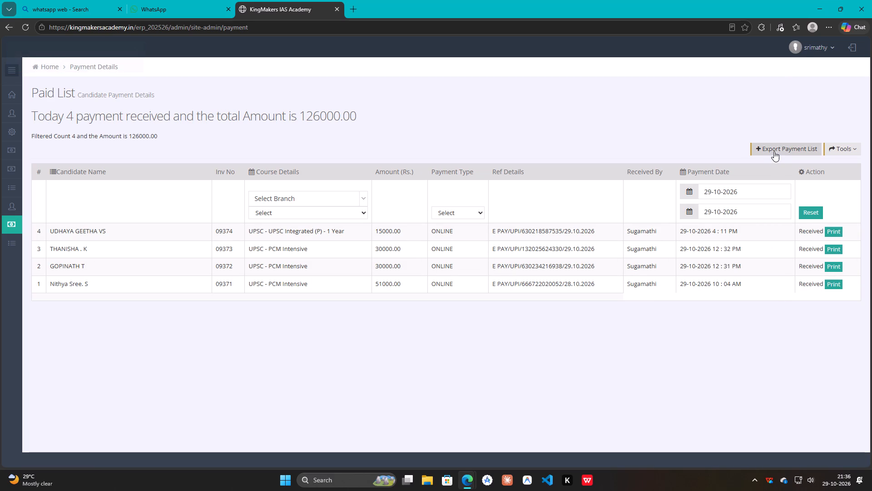
Export the filtered payment list as an XLS worksheet into the Documents folder and open the saved file.
left_click(775, 151)
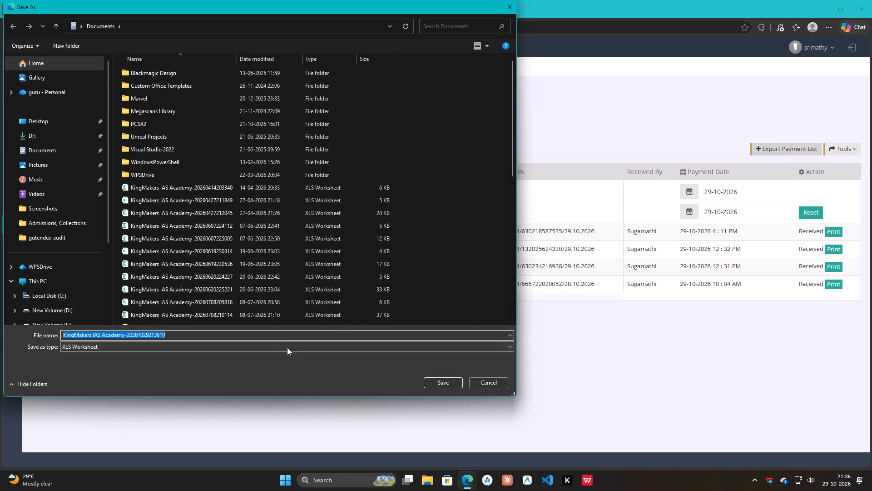
left_click(454, 383)
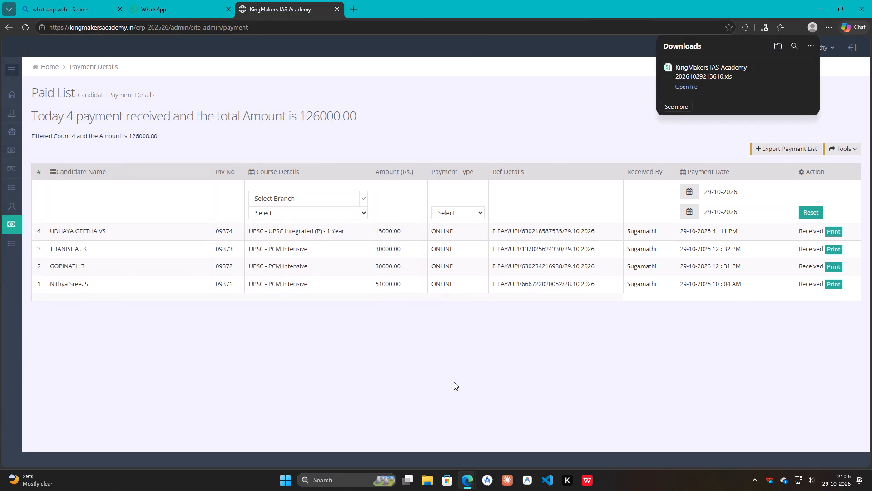
left_click(690, 85)
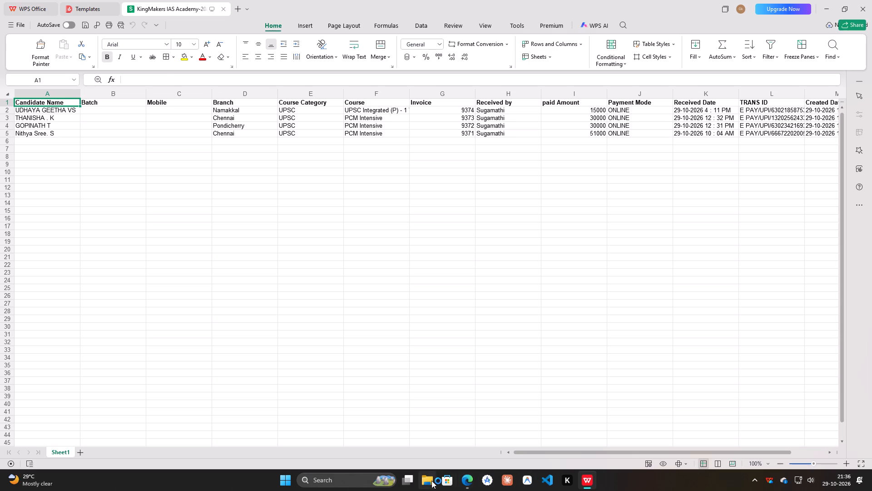
Delete the Batch, Mobile, Invoice and Received Date columns from the exported payment sheet.
left_click_drag(128, 96, 178, 100)
right_click(178, 100)
right_click(171, 96)
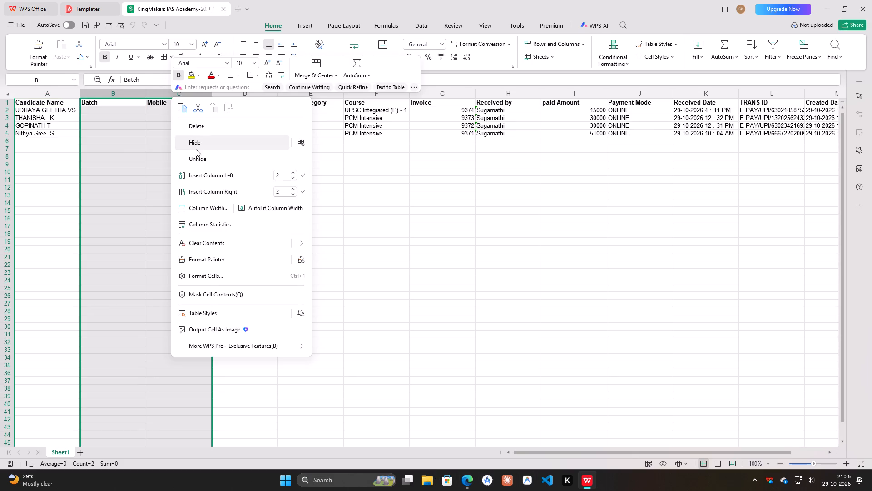
left_click(204, 127)
left_click(319, 90)
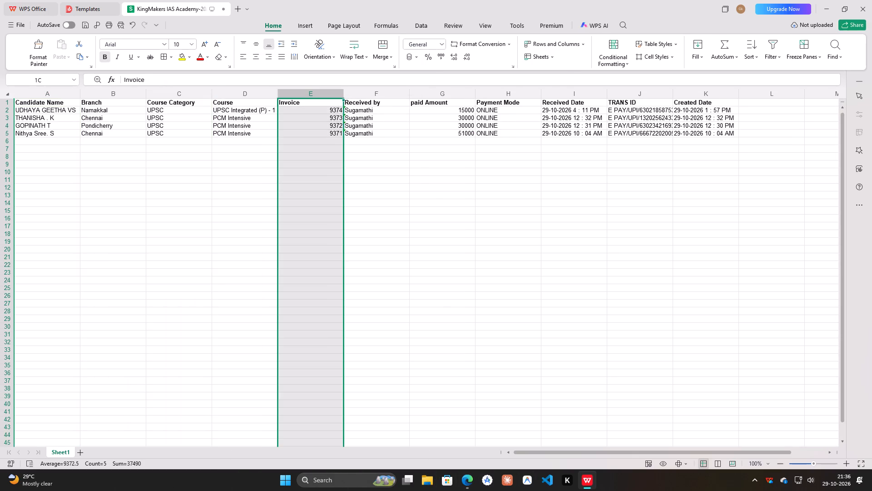
right_click(319, 90)
left_click(339, 119)
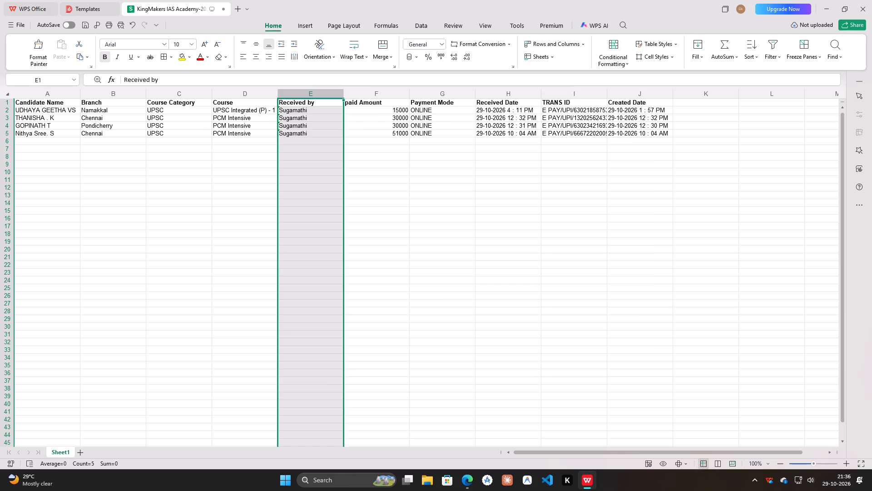
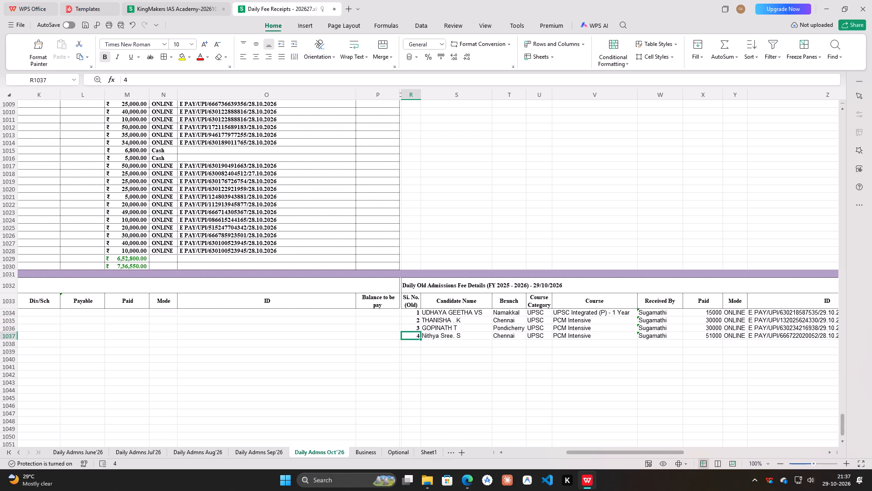
Center the serial numbers 1 to 4 of the 29/10/2026 old admissions table for FY 2025 - 2026.
key("shift+Up")
key("shift+Up")
key("shift+Up")
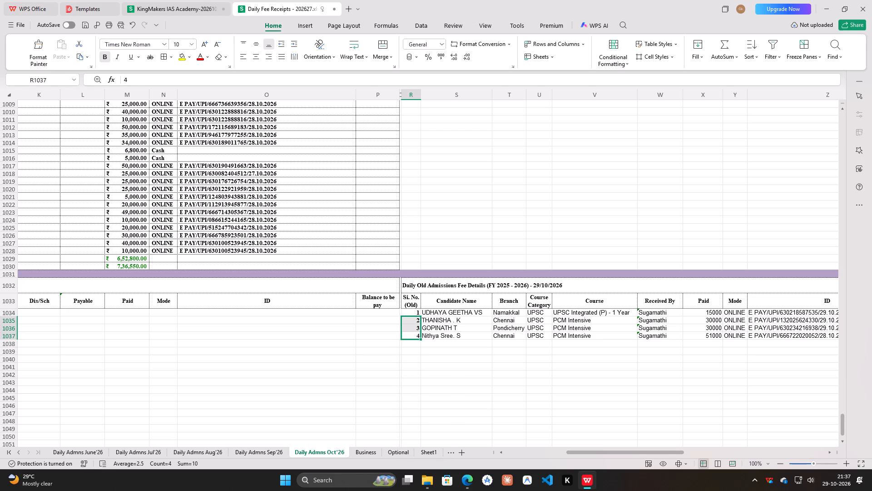
left_click(255, 60)
Add a SUM of X1034:X1038 in cell X1039 beneath the Paid amounts and color the total green.
left_click(722, 350)
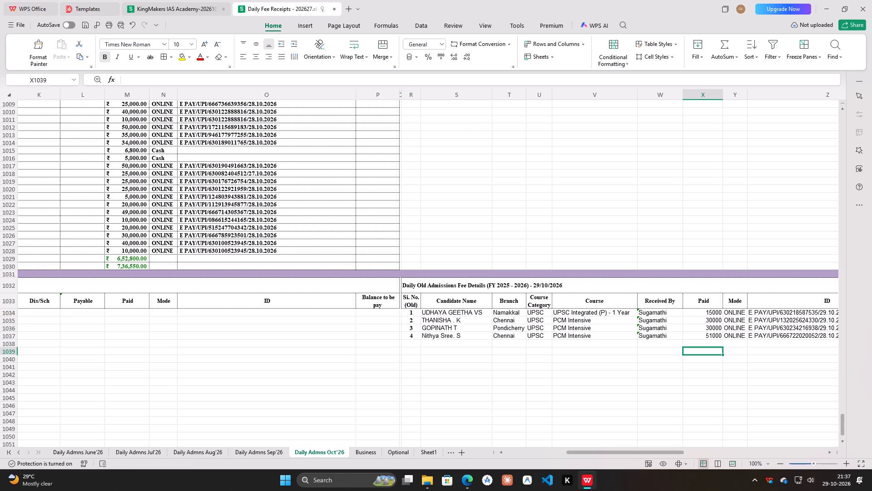
left_click(731, 55)
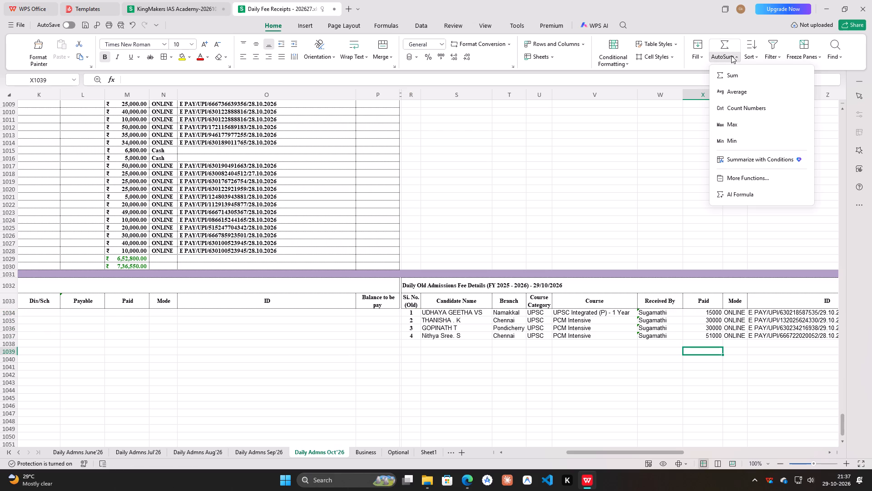
left_click(732, 76)
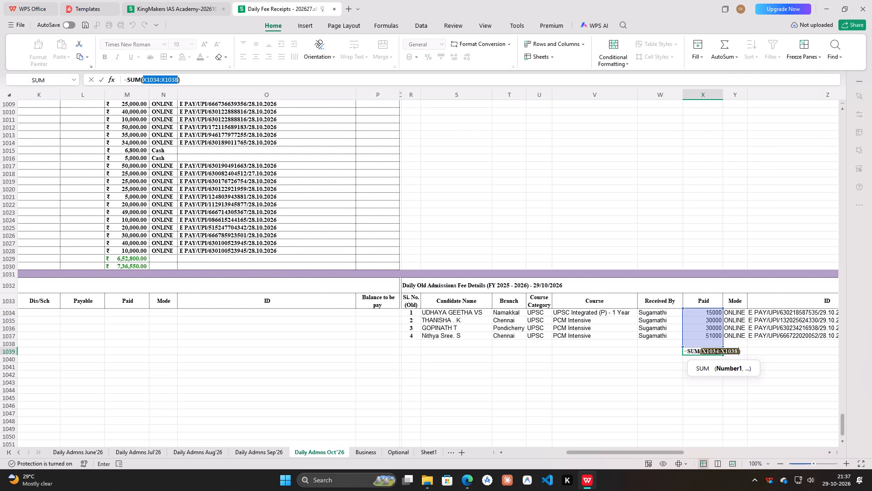
key("Return")
key("Up")
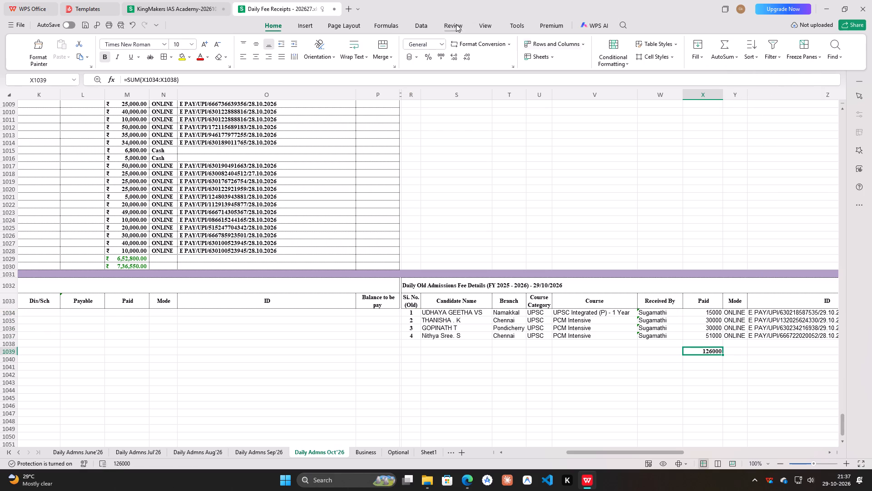
left_click(207, 58)
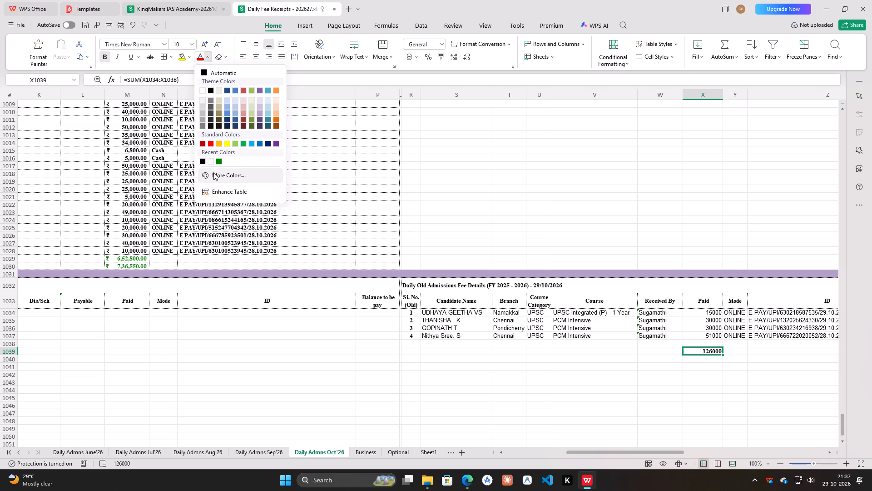
left_click(221, 160)
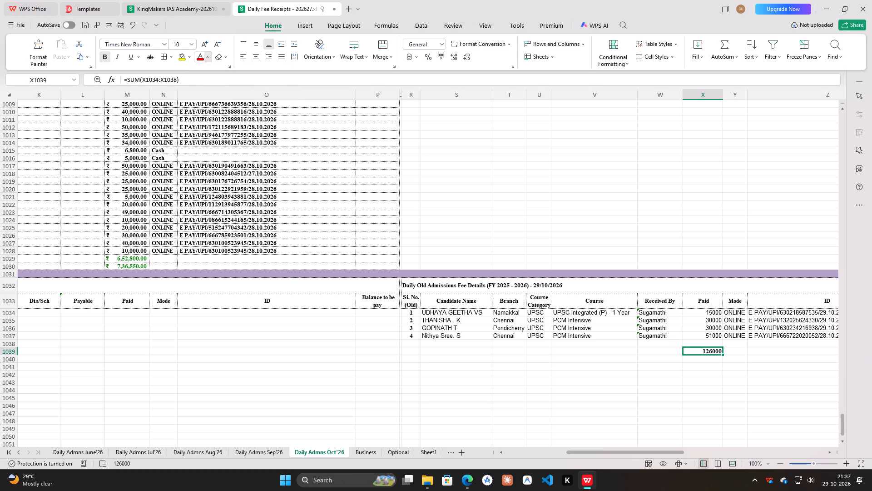
Apply the Accounting number format to the Paid amounts and their total in X1034:X1039.
key("shift+Up")
key("shift+Up")
key("shift+Up")
key("shift+Up")
key("shift+Up")
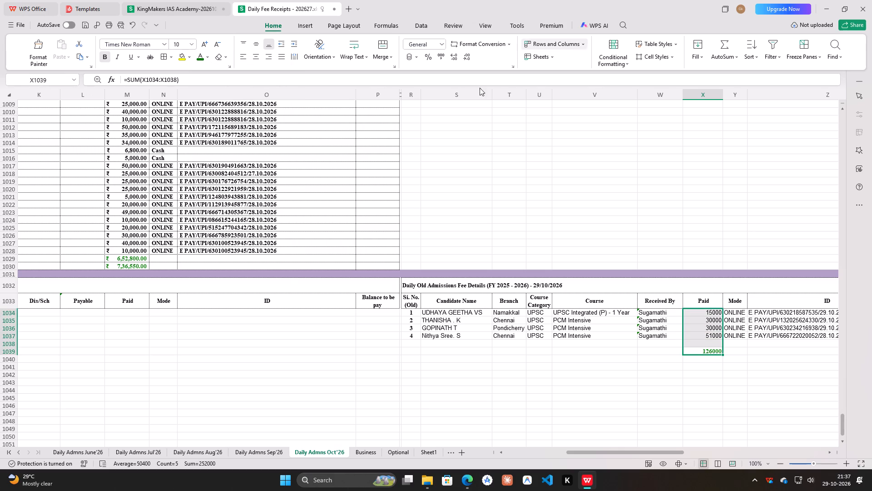
left_click(436, 40)
left_click(445, 46)
left_click(426, 127)
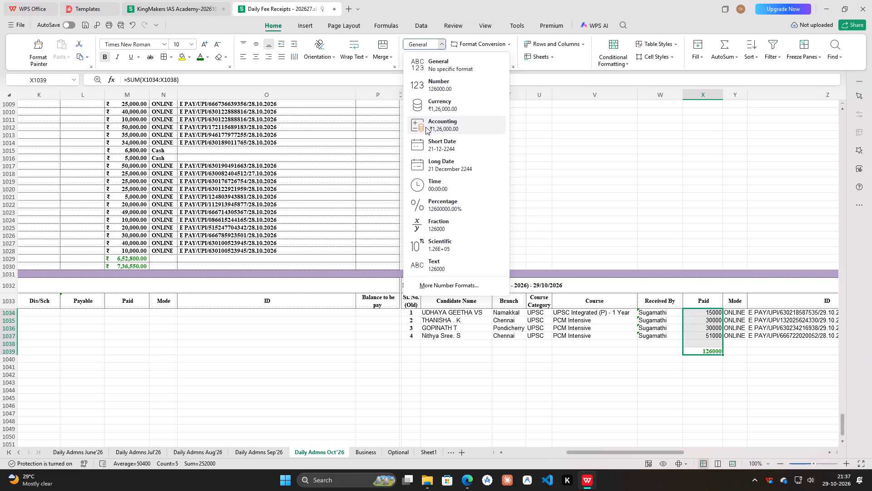
Add thin outline and inside borders to the old admissions rows 1034 to 1039, from the serial number through the ID column.
left_click_drag(412, 311, 672, 340)
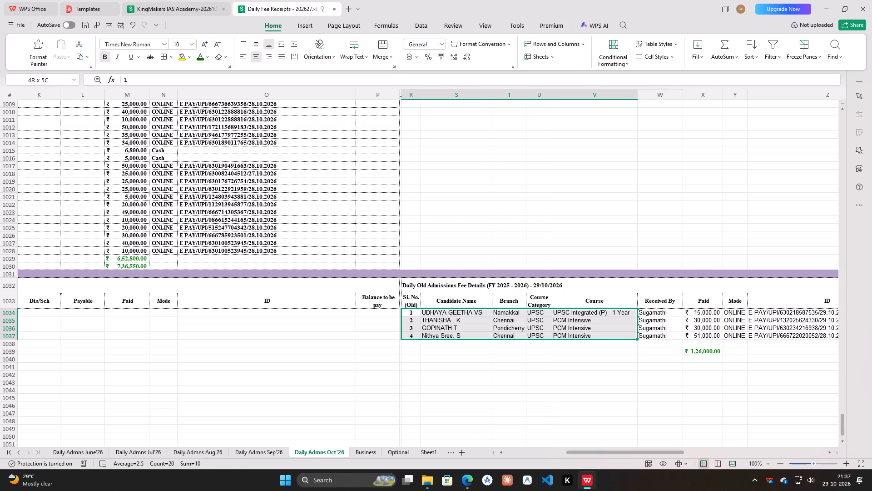
left_click_drag(672, 340, 780, 354)
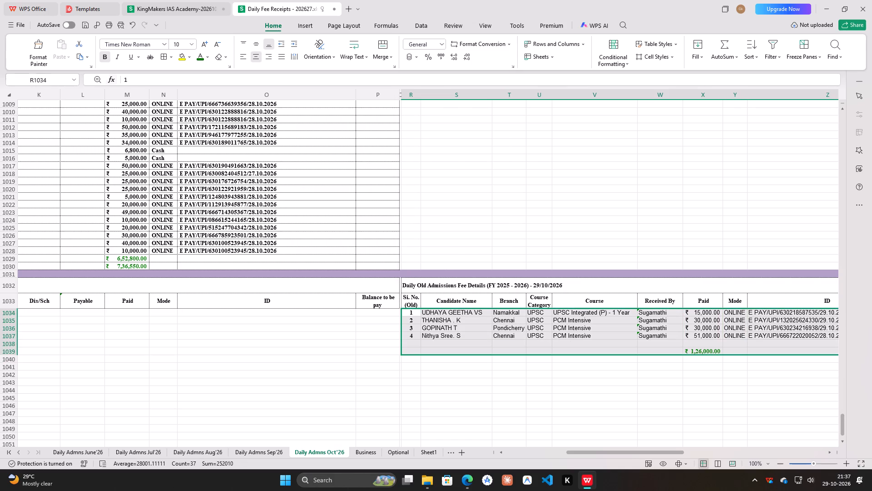
left_click(170, 58)
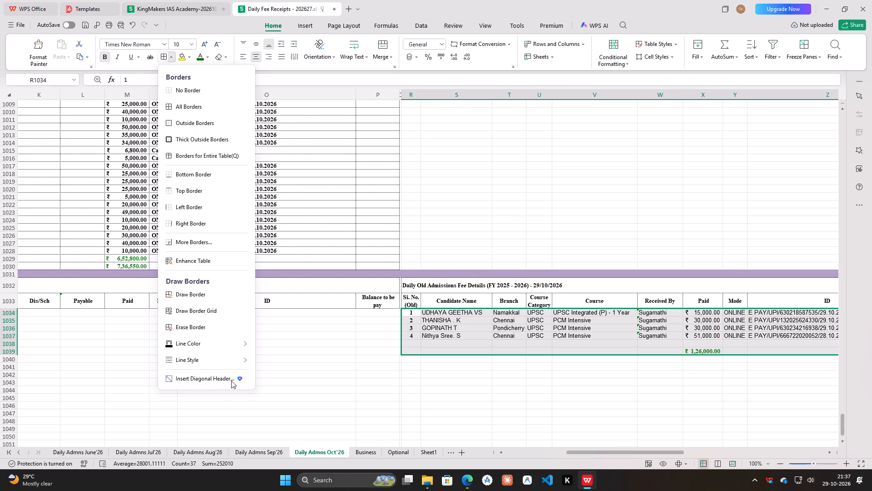
left_click(201, 245)
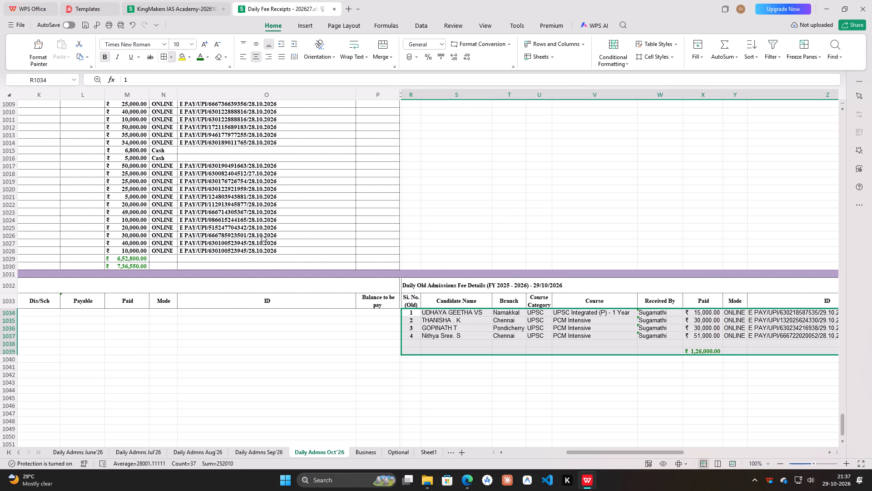
left_click(326, 173)
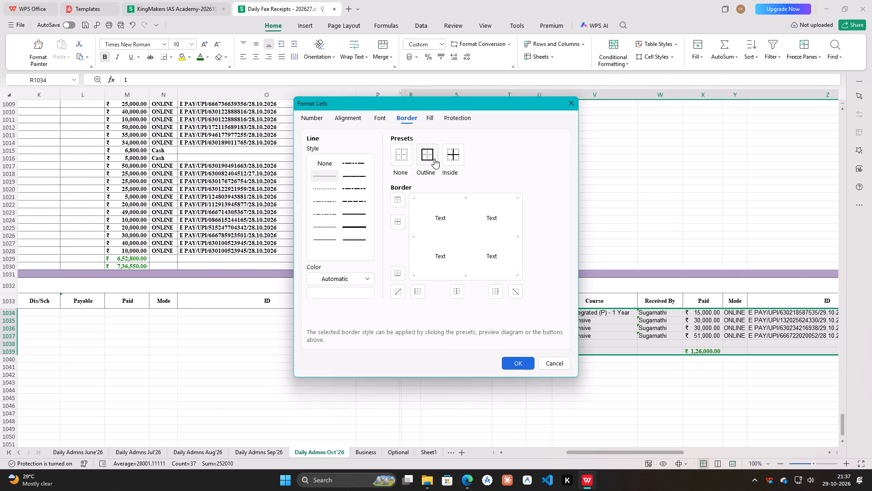
left_click_drag(426, 155, 431, 155)
left_click(453, 154)
left_click(520, 368)
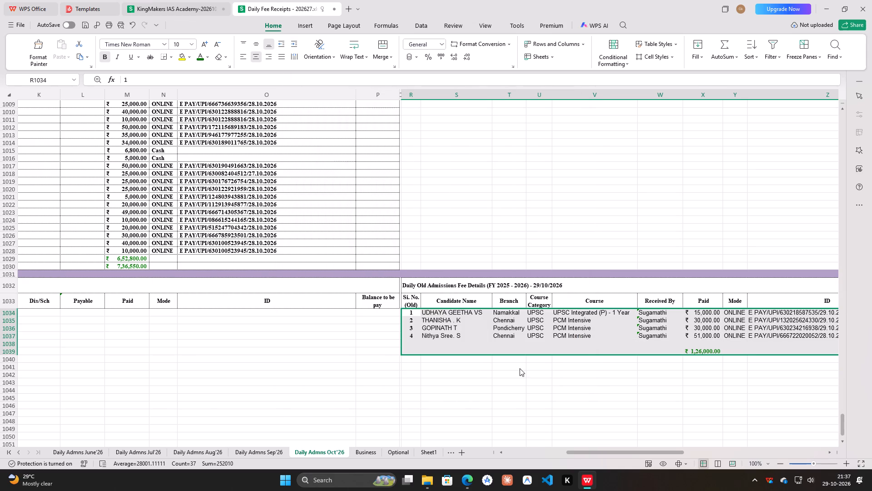
Set the bordered old admissions rows to bold Times New Roman, size 10.
left_click(121, 46)
key("Return")
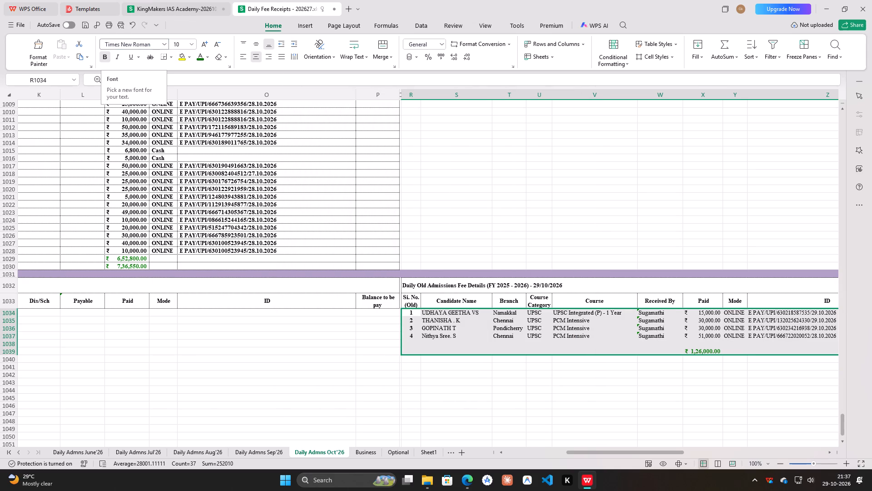
left_click(106, 56)
left_click(106, 56)
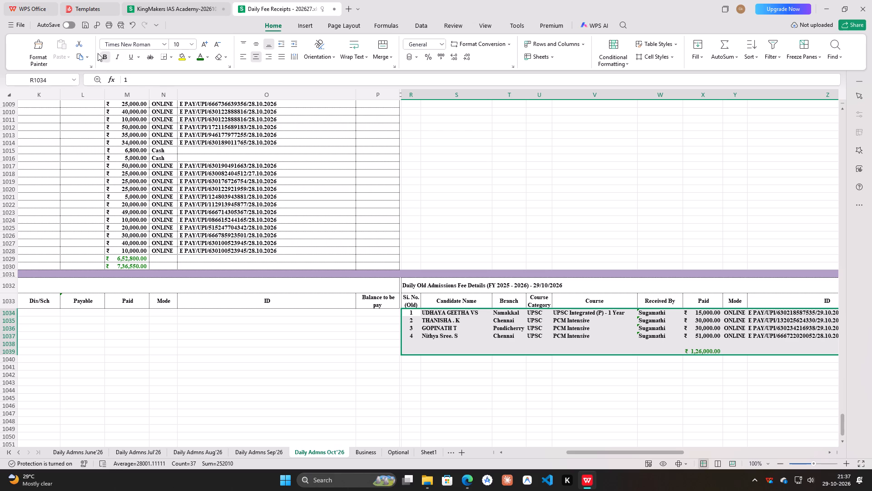
left_click(185, 44)
key("Return")
Save the Daily Fee Receipts workbook.
left_click(84, 25)
Copy the previous day's collection and admission summary block AL968:BK979 and paste it at AL1034 under the 29/10/2026 headings.
left_click(661, 446)
left_click_drag(666, 452, 786, 432)
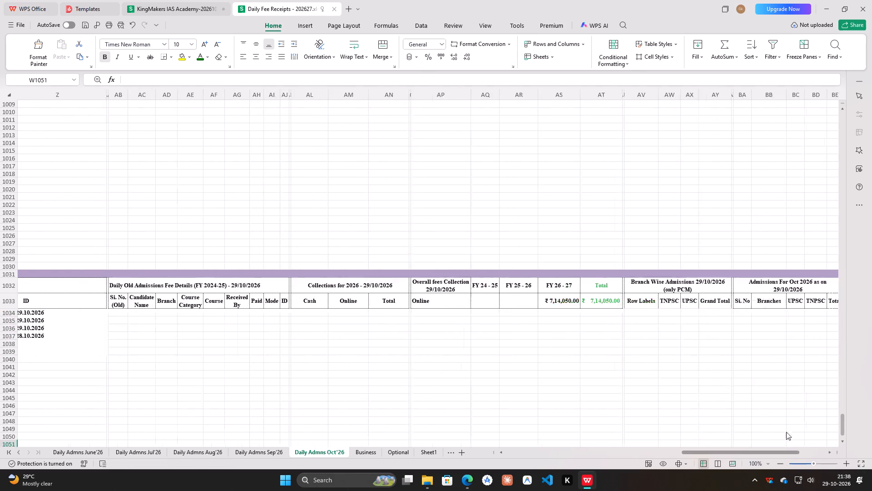
left_click_drag(786, 432, 818, 431)
scroll(219, 389, "up", 10)
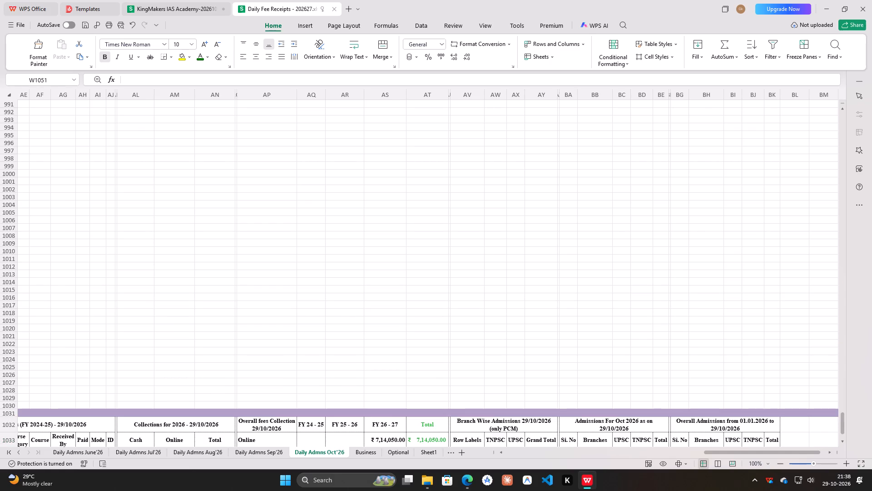
scroll(246, 346, "up", 4)
left_click_drag(134, 113, 183, 118)
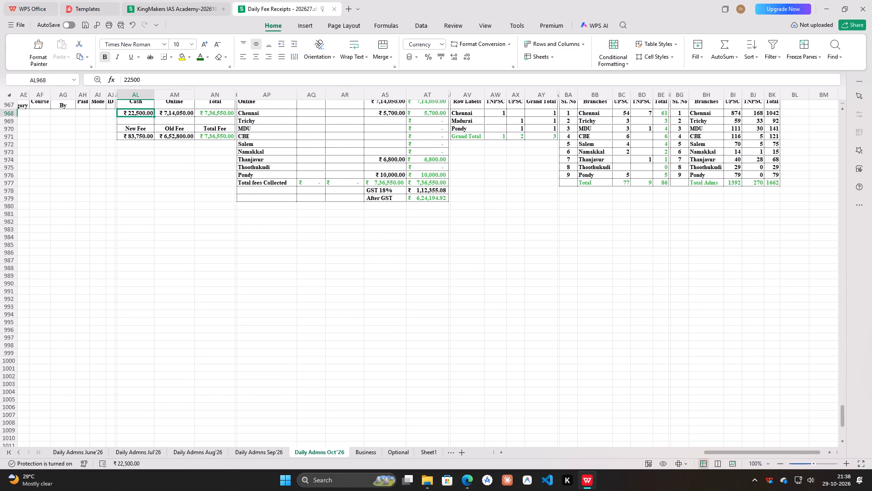
left_click_drag(183, 118, 777, 198)
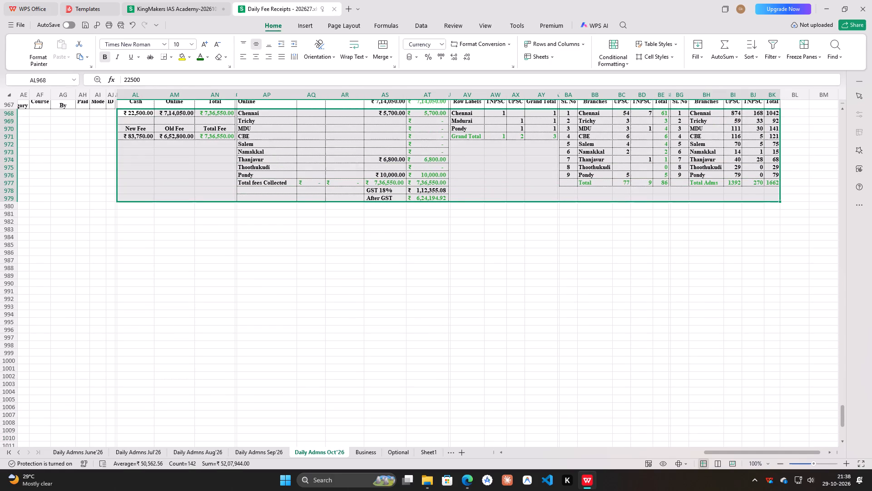
key("ctrl+c")
scroll(162, 355, "down", 4)
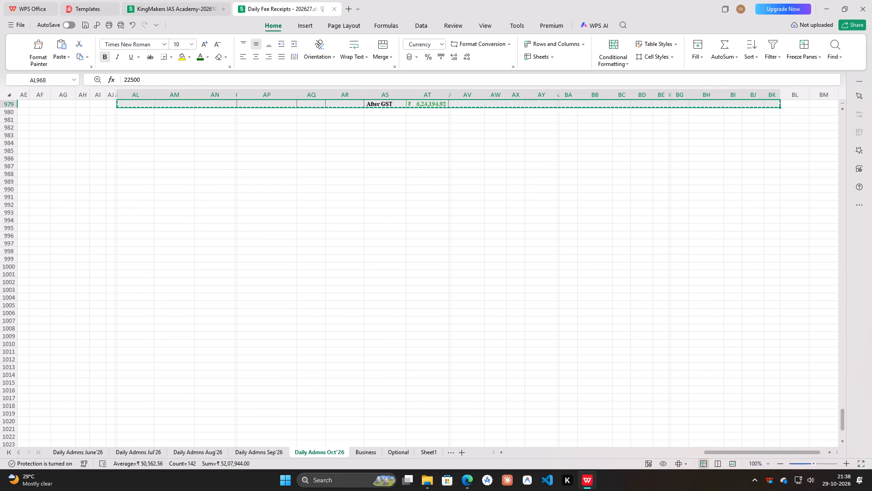
scroll(164, 351, "down", 8)
left_click(135, 357)
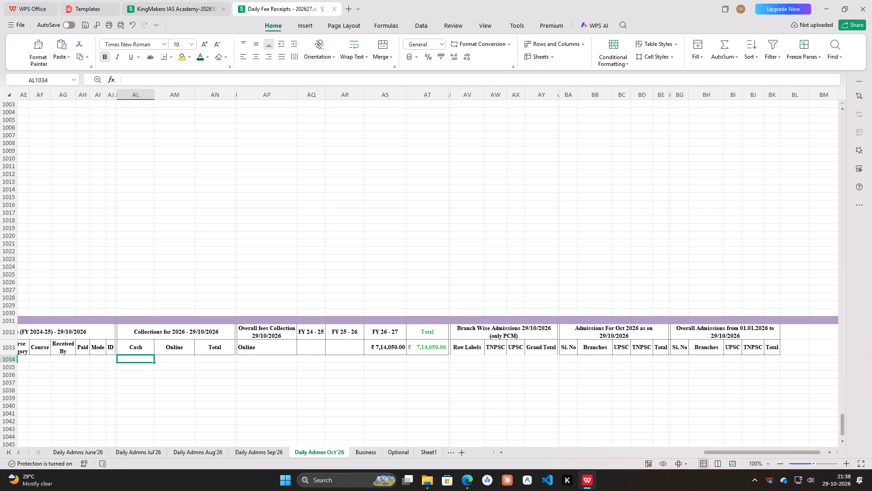
key("ctrl+v")
Clear the Cash, Online, New Fee and Old Fee amounts in the pasted 29/10/2026 collections table.
left_click_drag(145, 358, 163, 355)
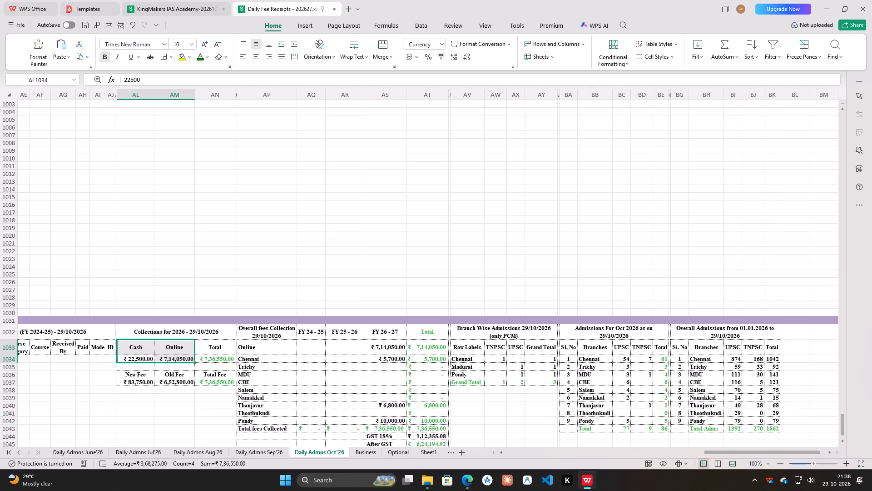
left_click(185, 399)
left_click_drag(149, 358, 158, 358)
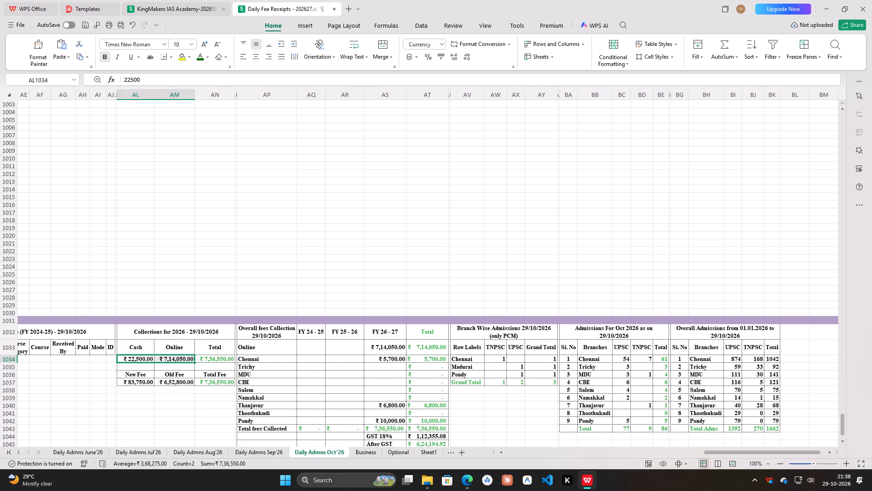
key("Delete")
left_click_drag(139, 381, 160, 383)
key("Delete")
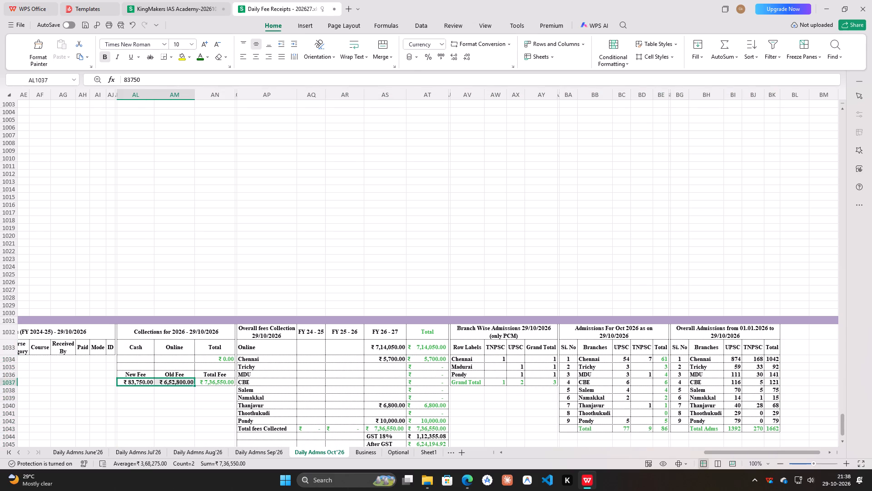
Clear the FY 26 - 27 amounts from Online to Pondy in the 29/10/2026 overall fees collection table.
left_click_drag(391, 345, 393, 418)
key("Delete")
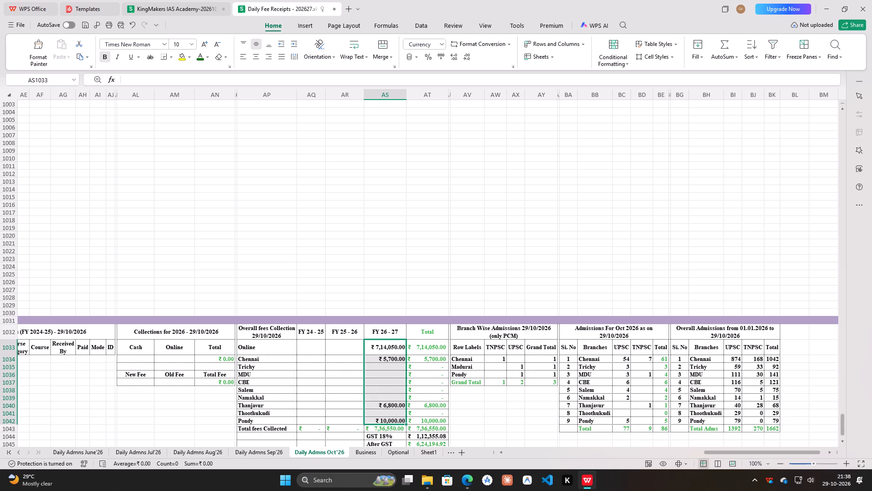
Clear the Chennai, Madurai and Pondy rows and the Grand Total figures in the 29/10/2026 branch-wise admissions table.
left_click_drag(465, 360, 545, 370)
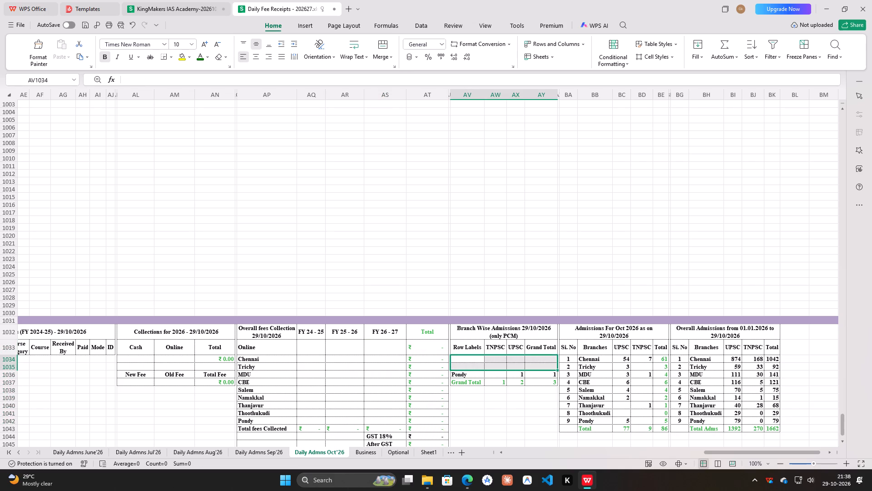
left_click_drag(471, 373, 540, 374)
key("Delete")
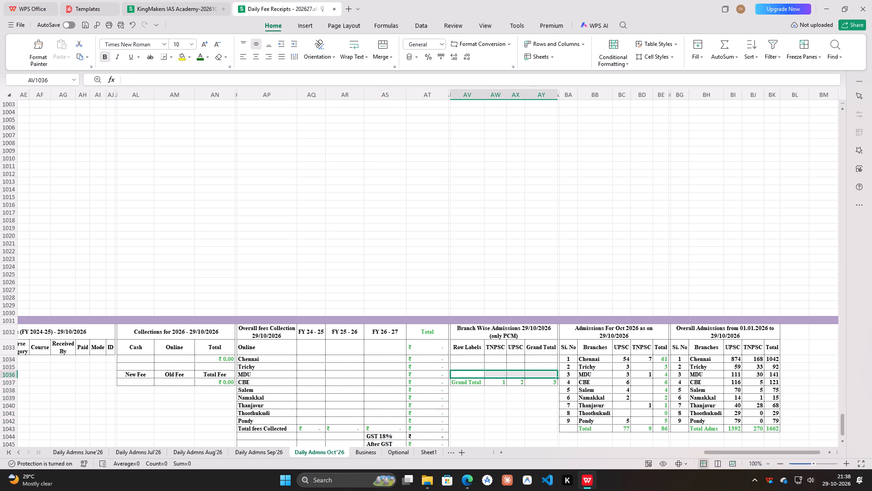
left_click_drag(500, 383, 541, 380)
key("Delete")
left_click(515, 429)
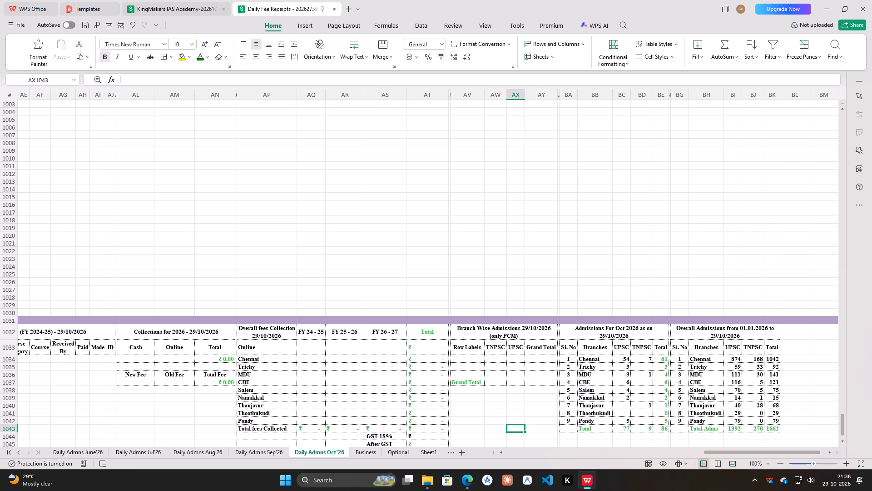
Enter 126000 as the FY 25 - 26 Online amount in the 29/10/2026 overall fees collection table.
left_click(181, 360)
left_click_drag(345, 345, 345, 349)
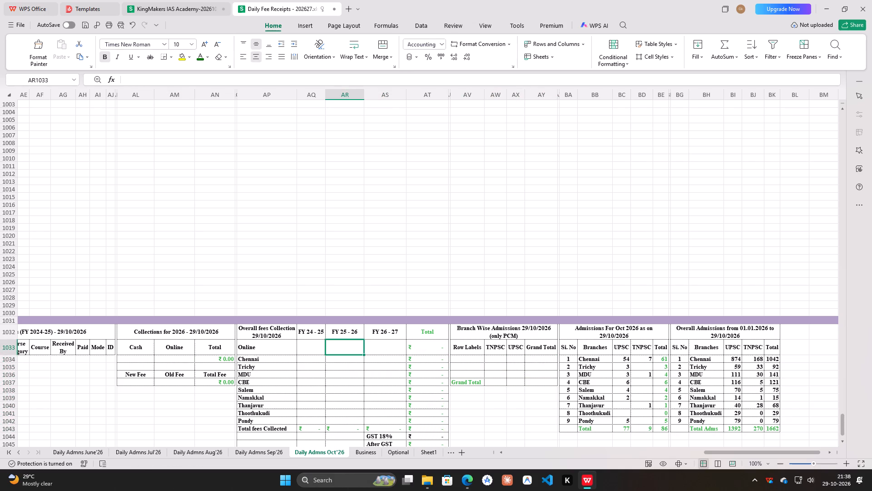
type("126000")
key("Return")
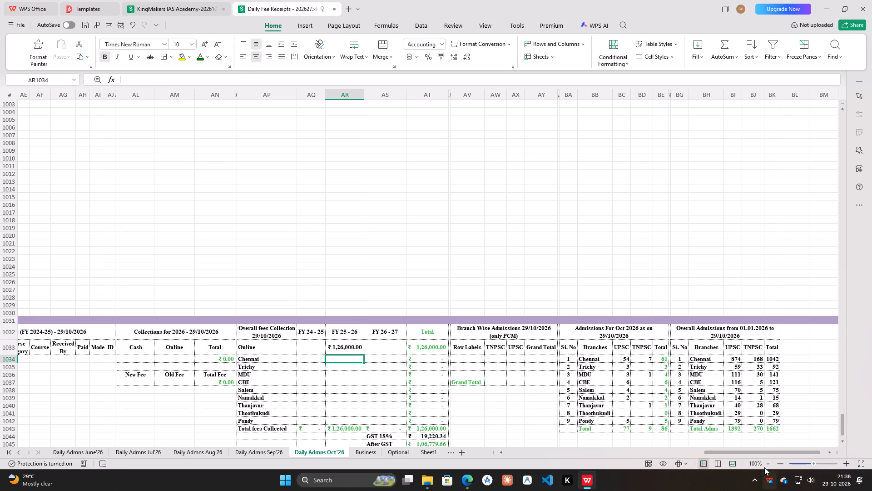
Save the Daily Fee Receipts workbook.
left_click_drag(773, 451, 671, 465)
left_click(86, 26)
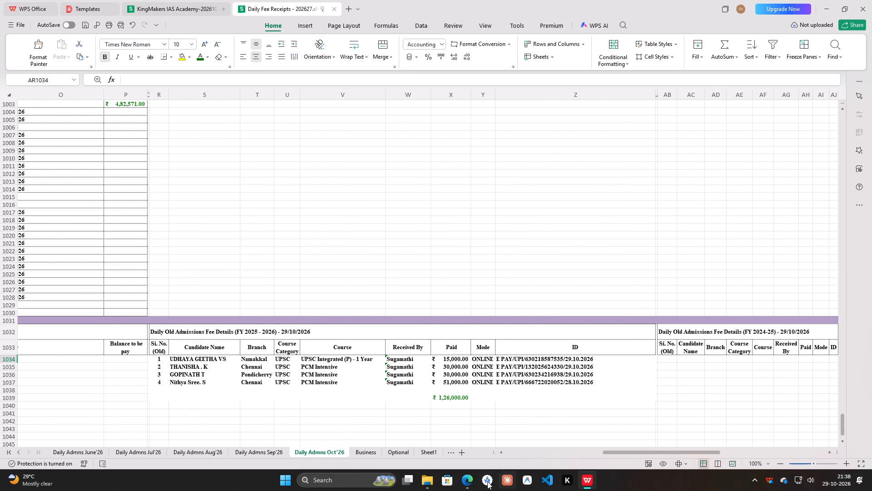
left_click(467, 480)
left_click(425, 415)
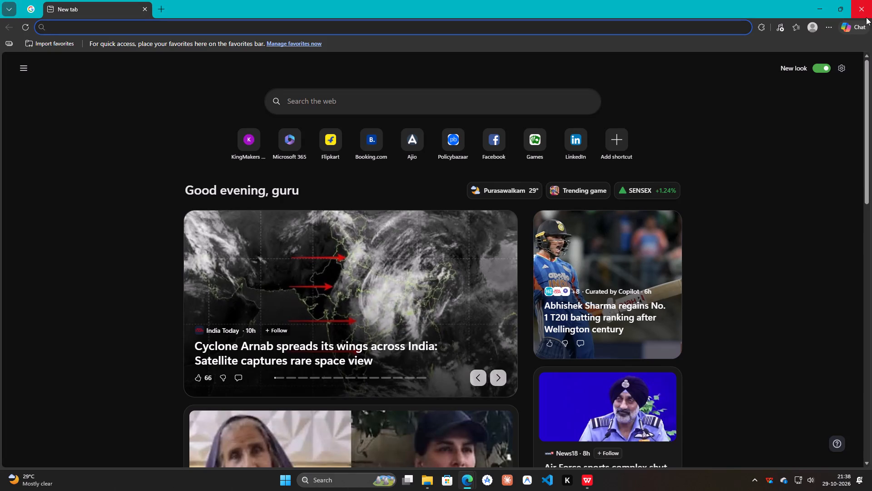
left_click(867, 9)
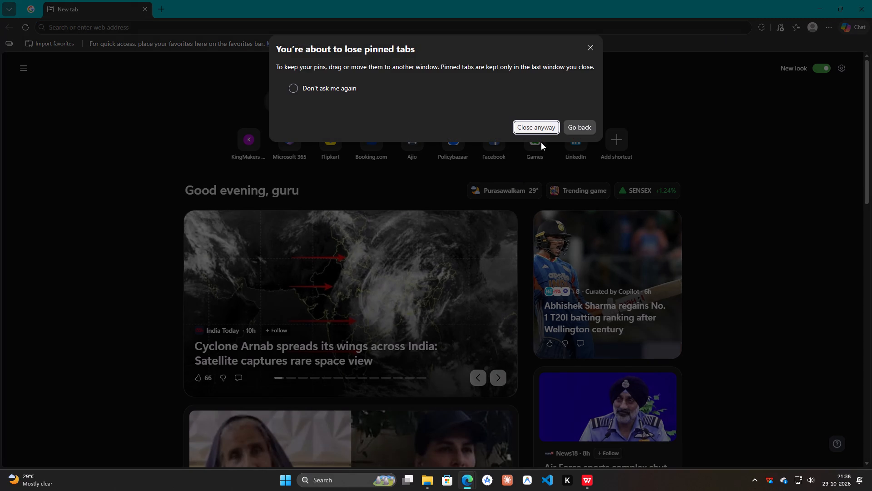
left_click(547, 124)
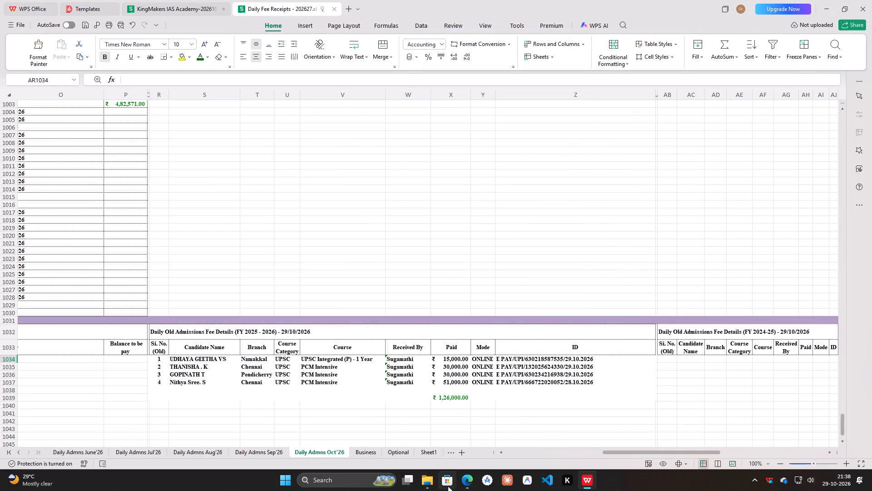
Switch to the ERP Paid List in Edge and try loading its payment page with erp_202526 changed to erp_2627 in the address.
left_click(473, 482)
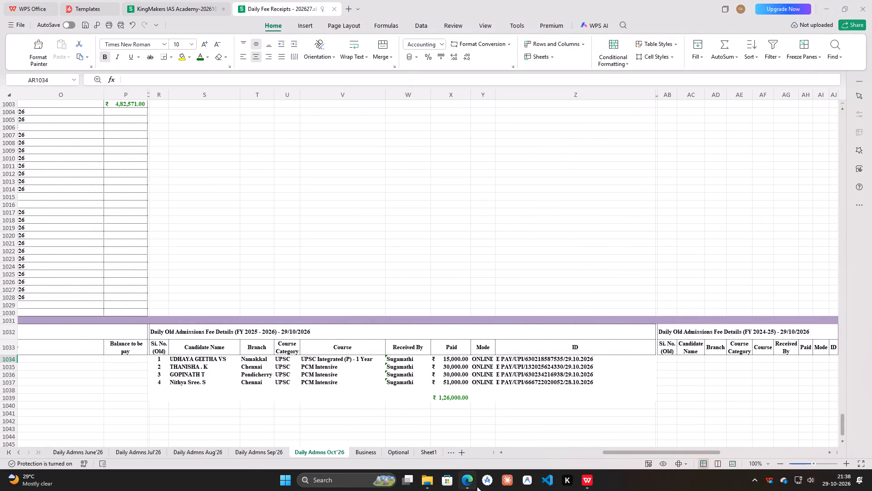
left_click(477, 486)
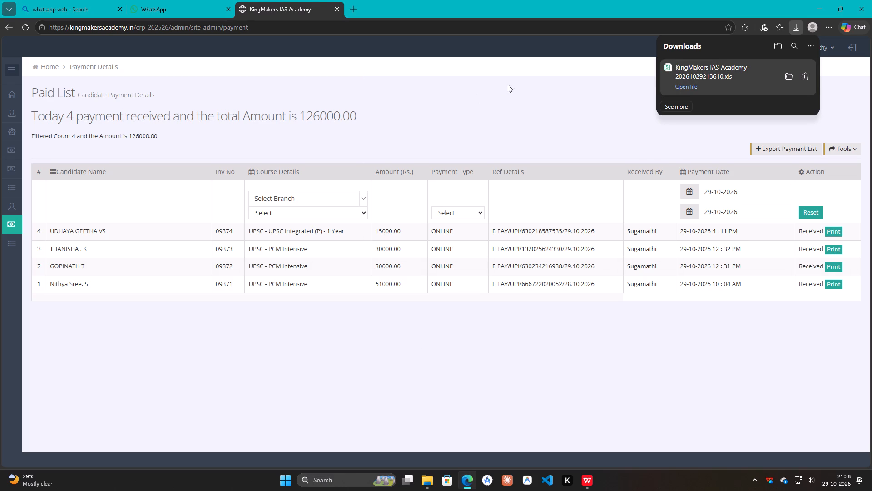
left_click(153, 23)
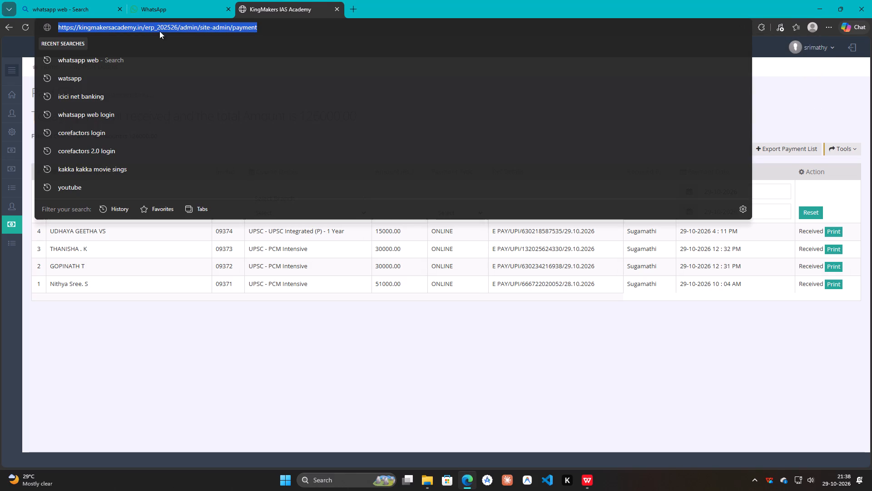
left_click(168, 27)
left_click(163, 31)
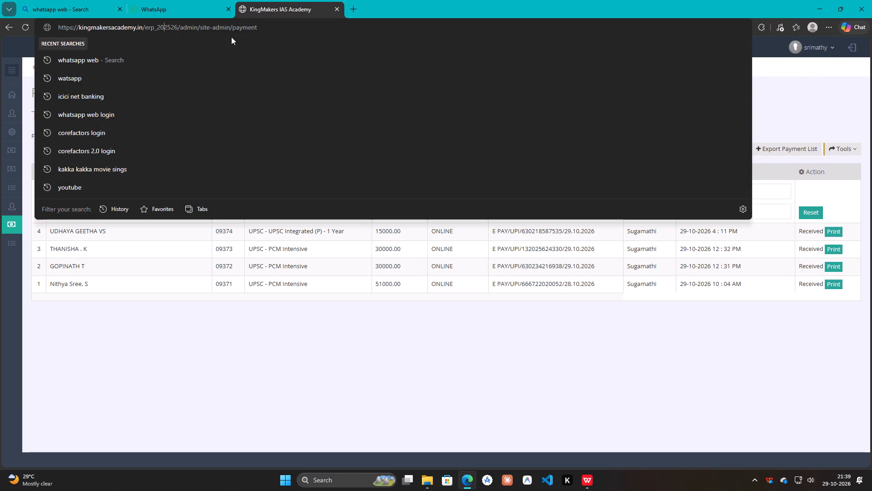
key("BackSpace")
key("BackSpace")
key("Right")
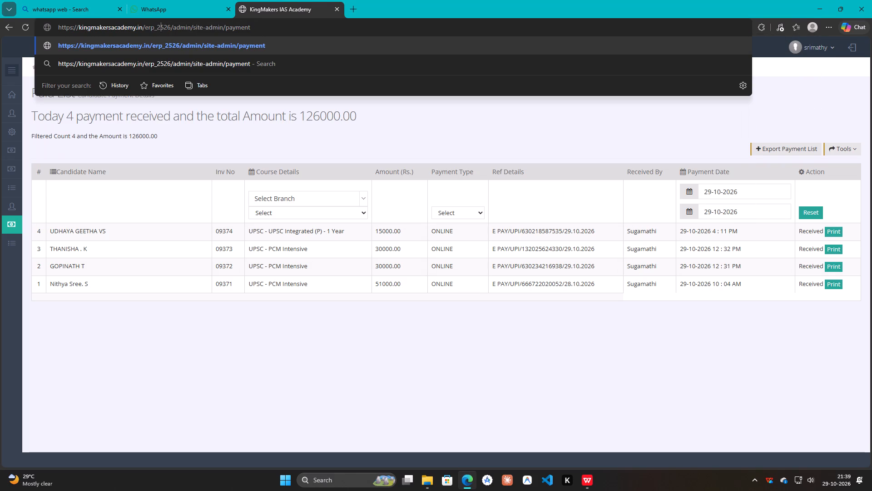
key("Delete")
key("6")
key("Right")
key("Right")
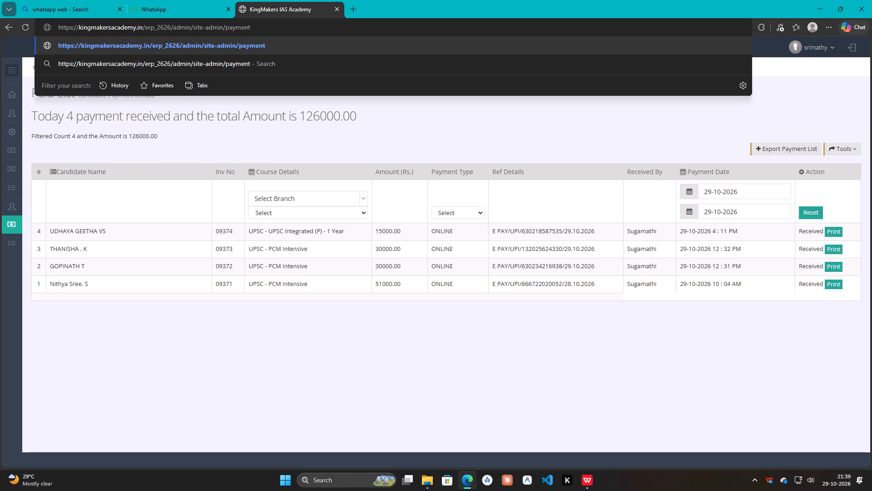
key("BackSpace")
key("7")
key("Return")
Correct the address to erp202627 and load the 2026-27 ERP payment page.
left_click(145, 35)
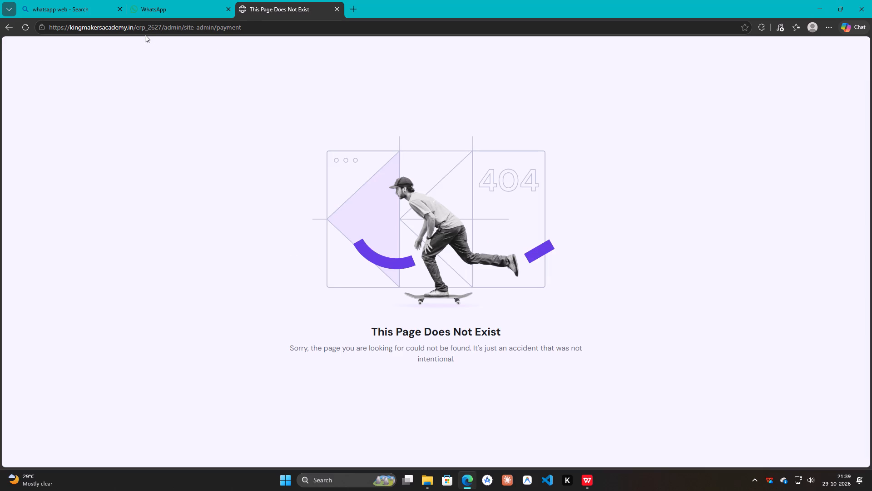
left_click(145, 30)
left_click(154, 29)
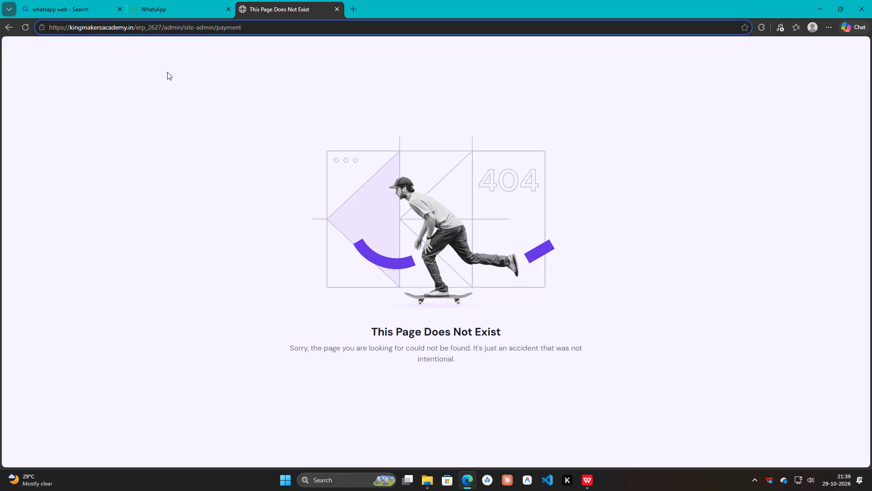
key("Delete")
type("20")
key("Return")
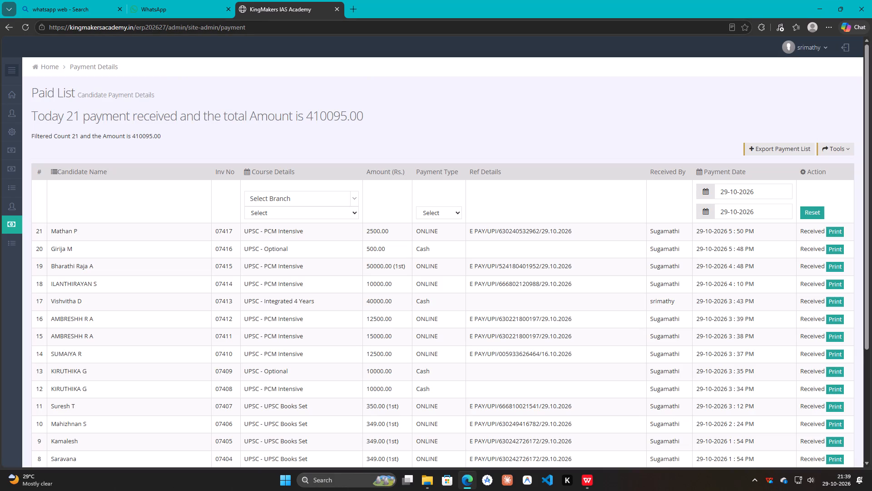
Export the 29-10-2026 payment list as an XLS worksheet to Documents and open the downloaded file.
left_click(793, 147)
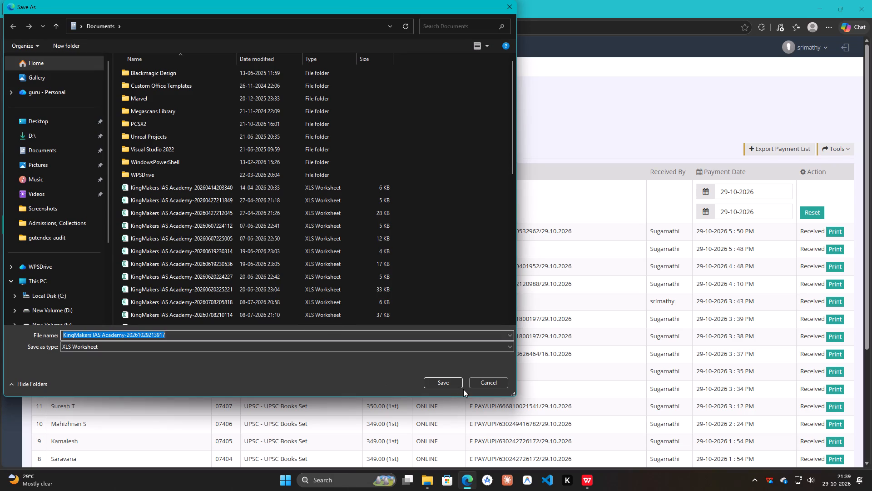
left_click(459, 386)
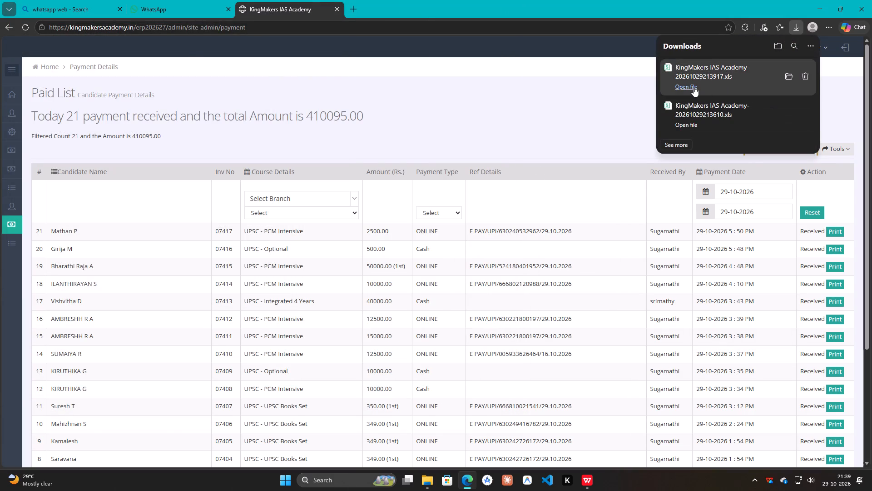
left_click(694, 87)
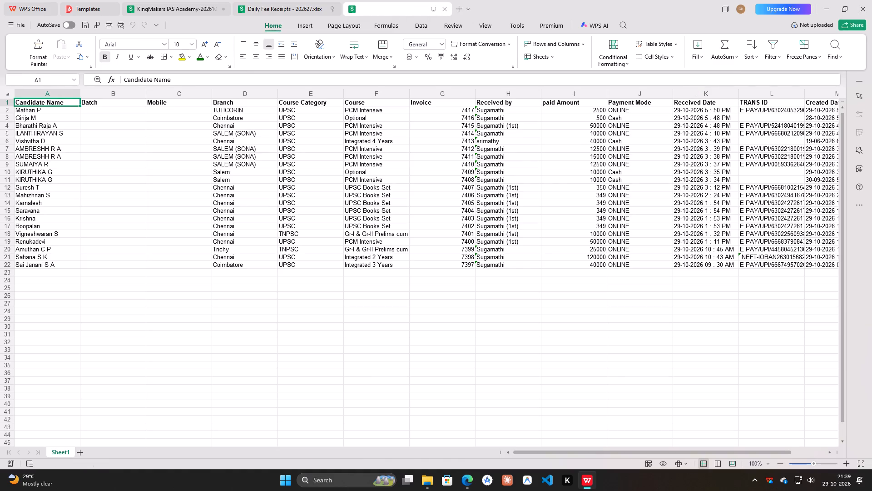
Delete the Invoice column from the exported payment list.
left_click(469, 95)
right_click(469, 95)
left_click(502, 127)
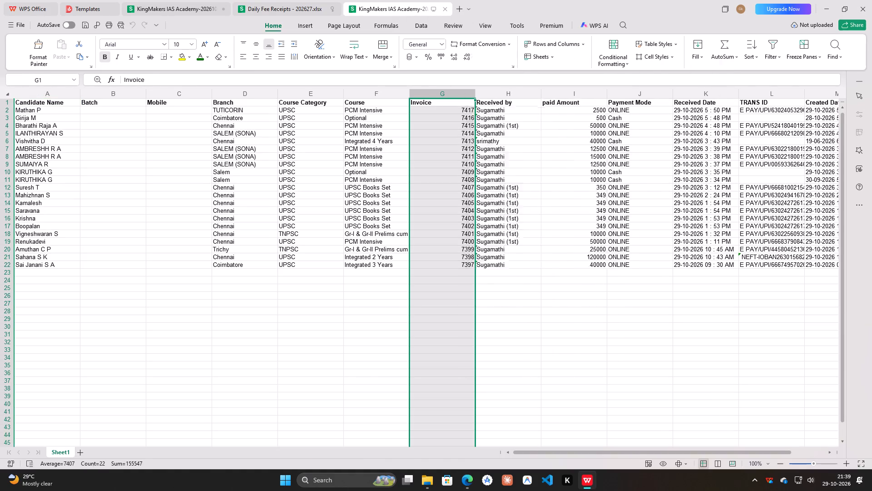
Move the Candidate Name column from column A to column C, replacing the empty Mobile column.
left_click(63, 98)
key("ctrl+x")
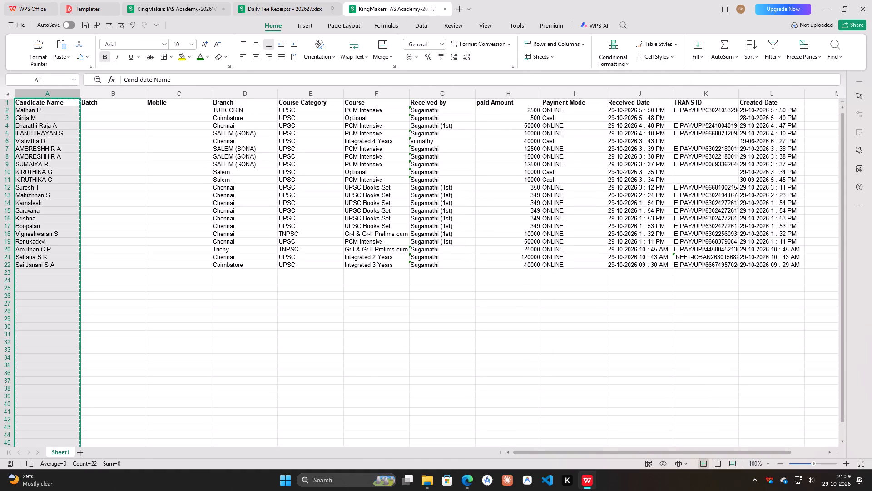
left_click(167, 91)
key("ctrl+v")
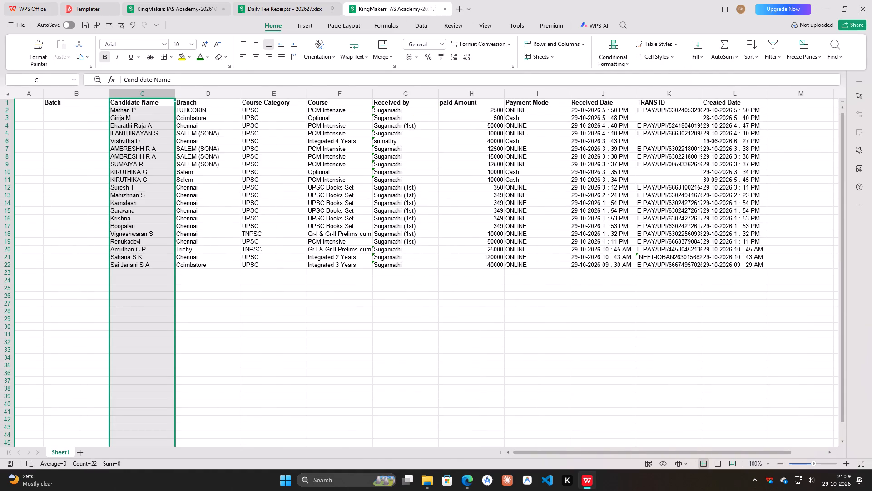
Delete the Received Date and Created Date columns from the exported payment list.
left_click(625, 93)
right_click(624, 92)
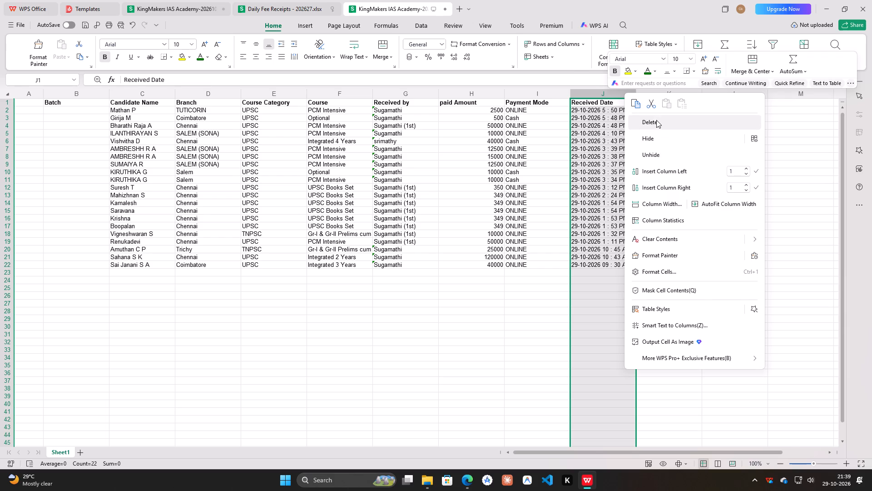
left_click(656, 120)
left_click(647, 97)
right_click(647, 97)
left_click(680, 126)
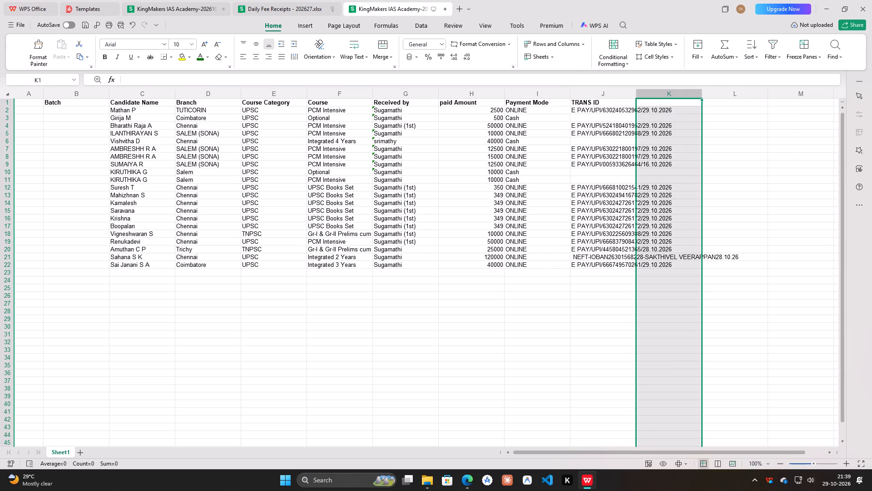
Enter the date 29/10/26 in Batch cell B2 and copy it down to B3:B22 for all listed payments.
left_click(84, 108)
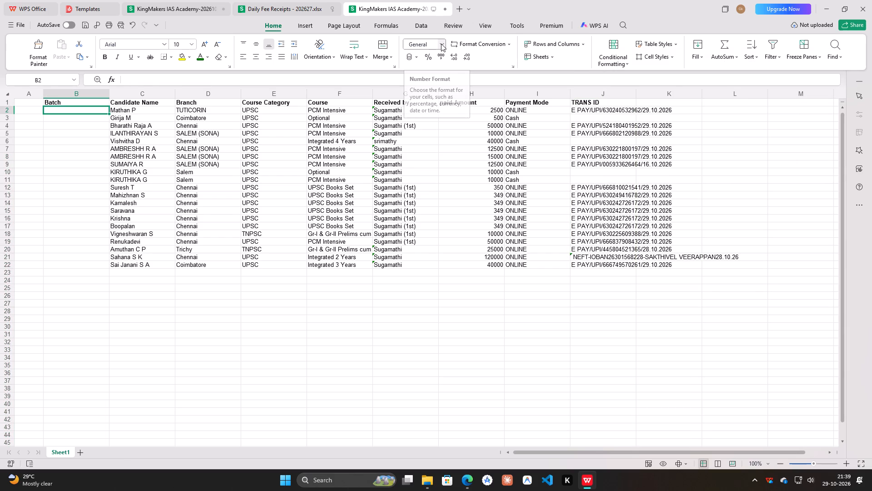
type("29/10/26")
key("Return")
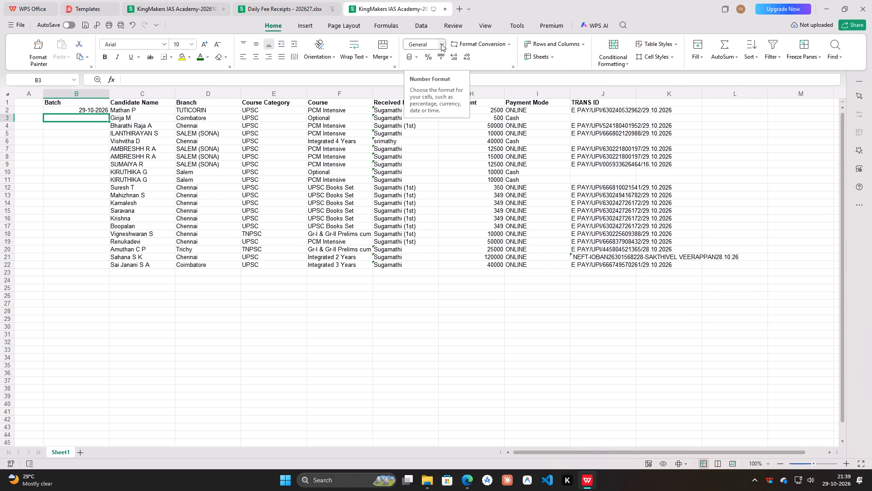
key("Up")
key("ctrl+c")
key("Down")
key("Down")
key("Up")
key("shift+Down")
key("shift+Down")
key("shift+Down")
key("shift+Down")
key("shift+Down")
key("shift+Down")
key("shift+Down")
key("shift+Down")
key("shift+Down")
key("shift+Down")
key("shift+Down")
key("shift+Down")
key("shift+Down")
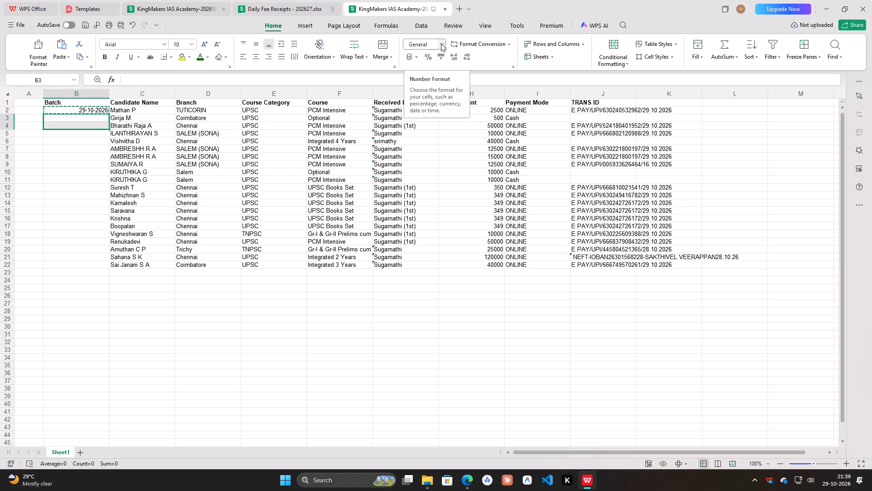
key("shift+Down")
key("shift+Down")
key("shift+Down")
key("shift+Down")
key("shift+Down")
key("shift+Down")
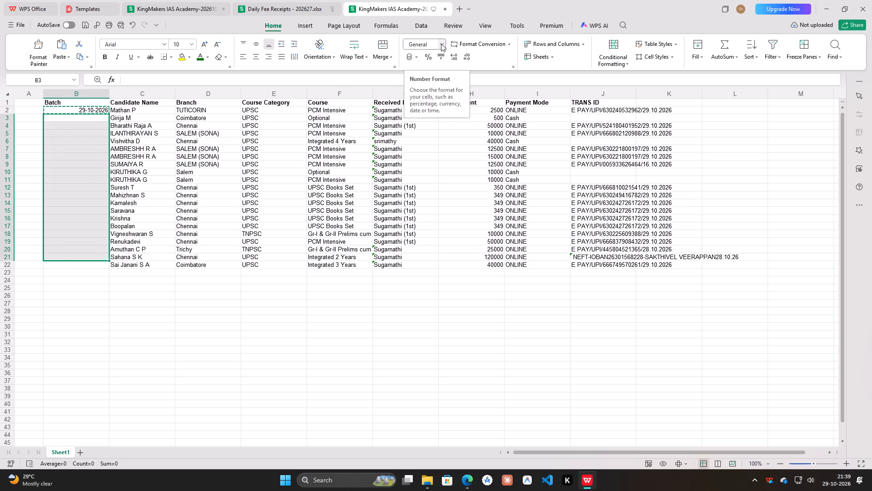
key("ctrl+v")
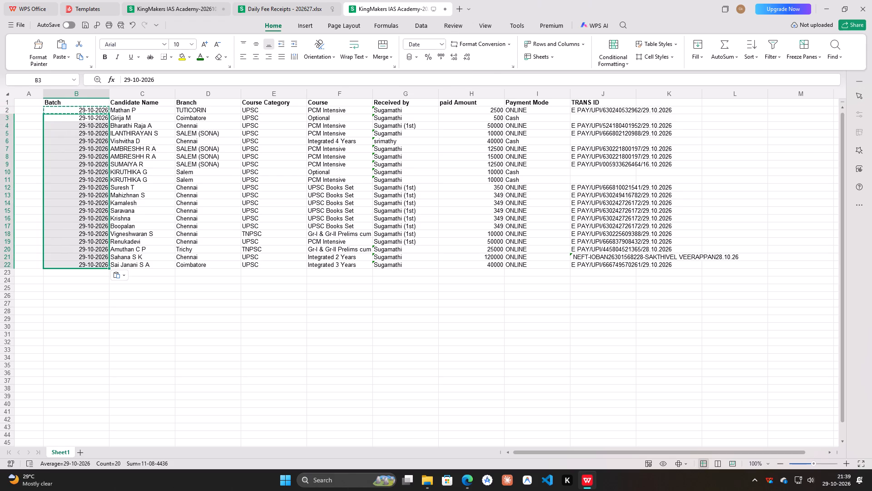
Autofit the width of the Batch column to its dates.
left_click(140, 330)
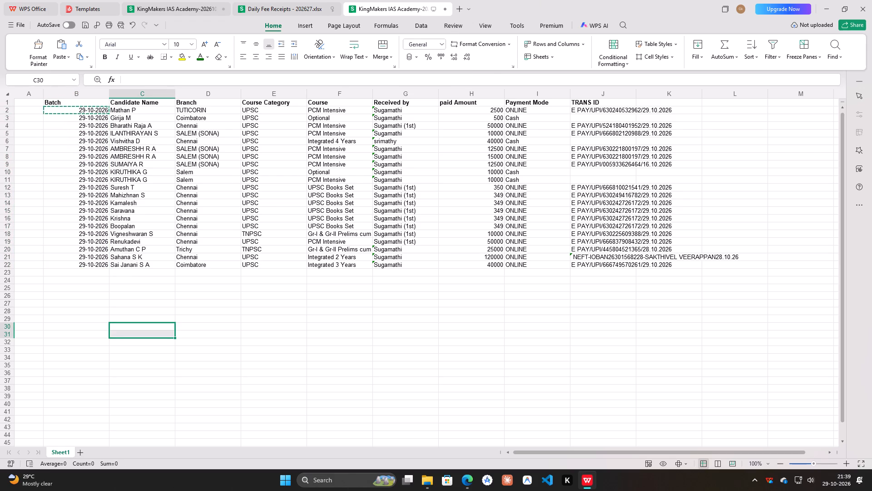
double_click(109, 95)
left_click(353, 415)
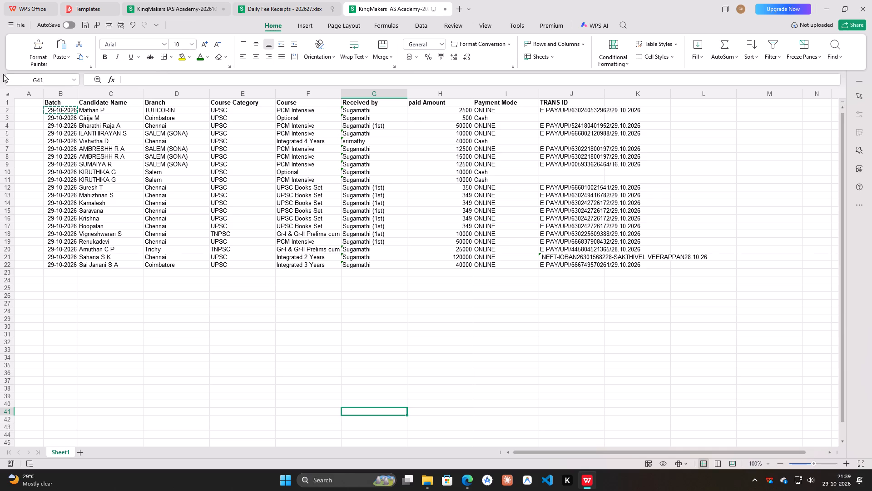
Add filters to the header row of the exported payment list.
left_click(7, 102)
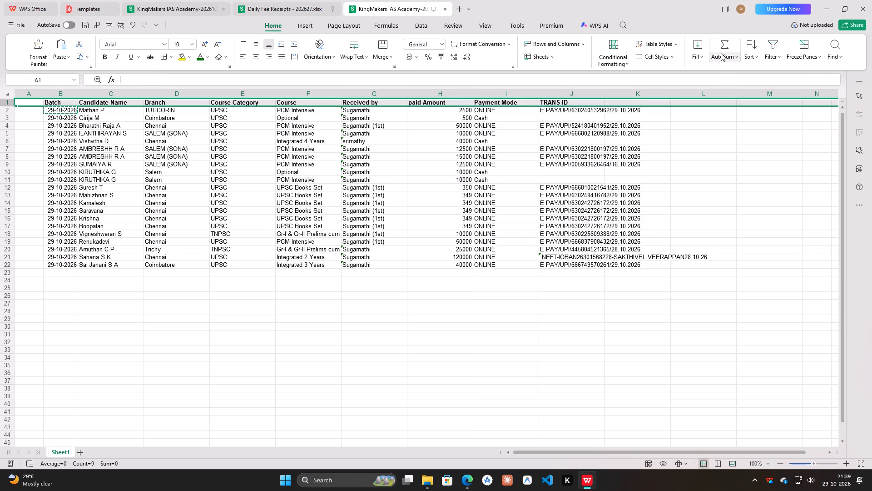
left_click(731, 53)
left_click(768, 57)
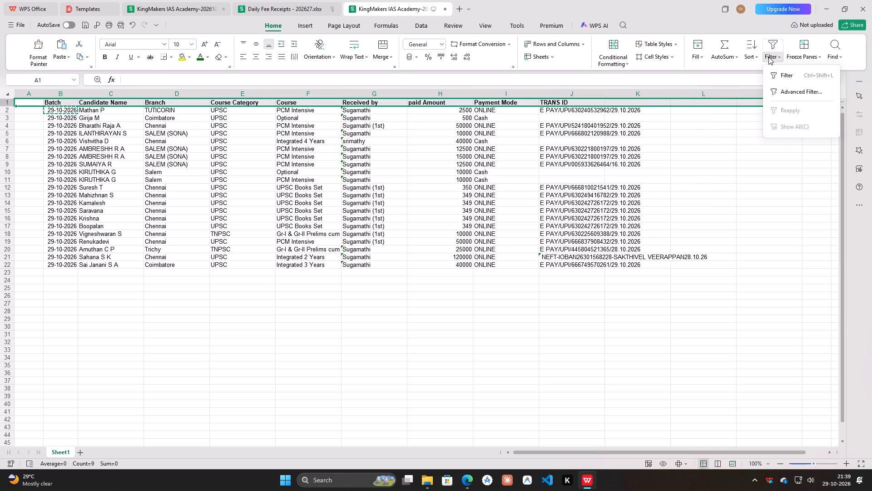
left_click(791, 78)
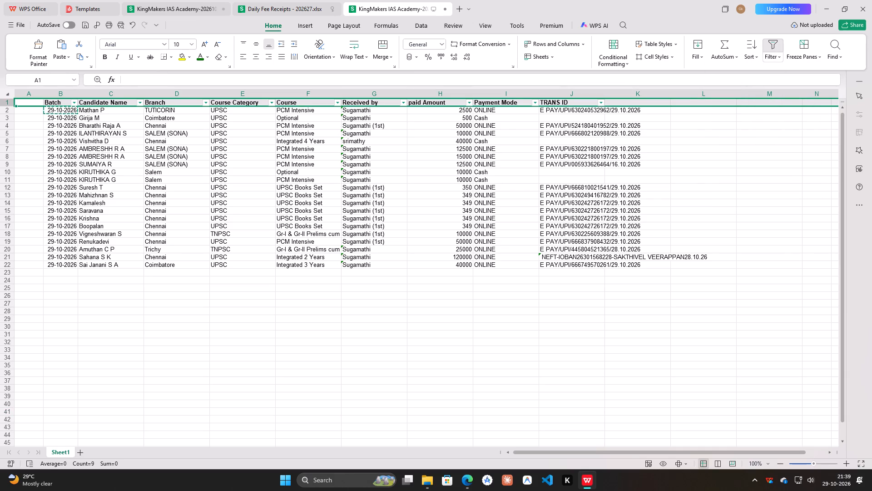
Sort the exported payment list by Candidate Name in ascending order.
left_click(141, 102)
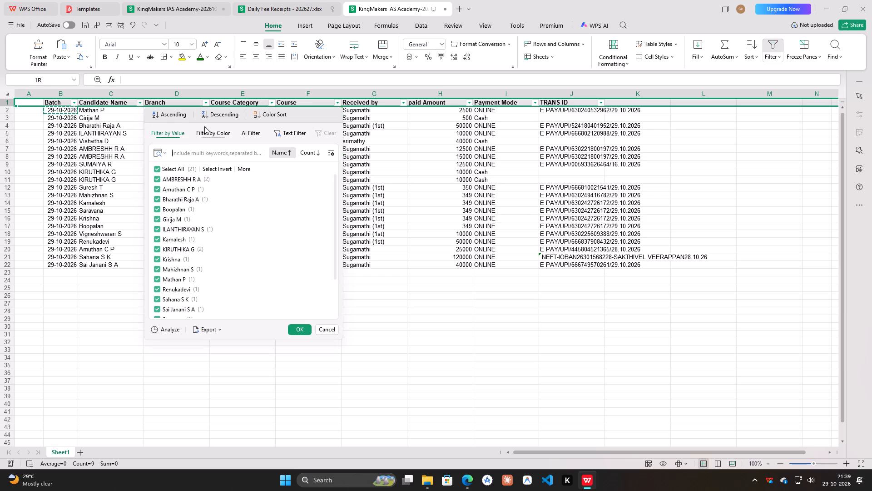
left_click(171, 114)
left_click_drag(187, 321, 189, 314)
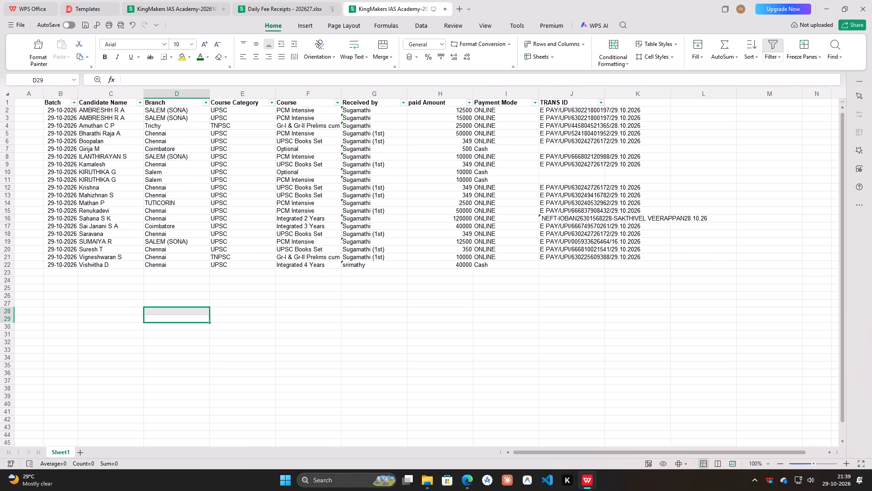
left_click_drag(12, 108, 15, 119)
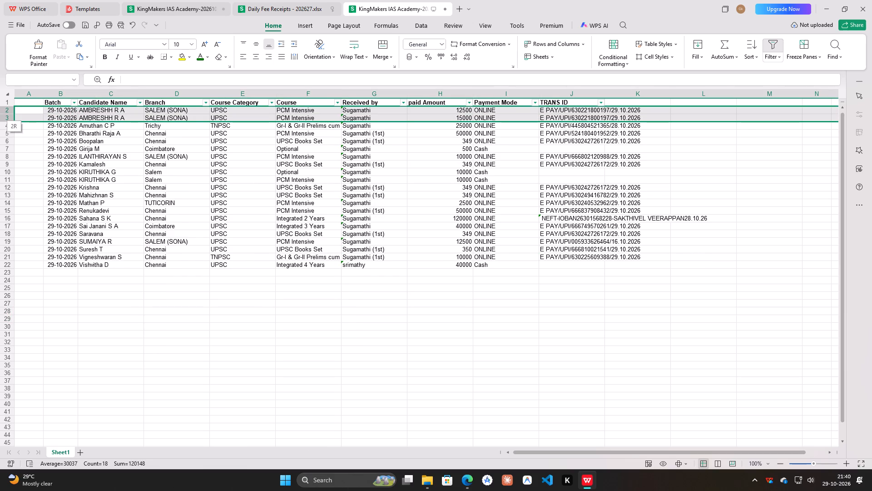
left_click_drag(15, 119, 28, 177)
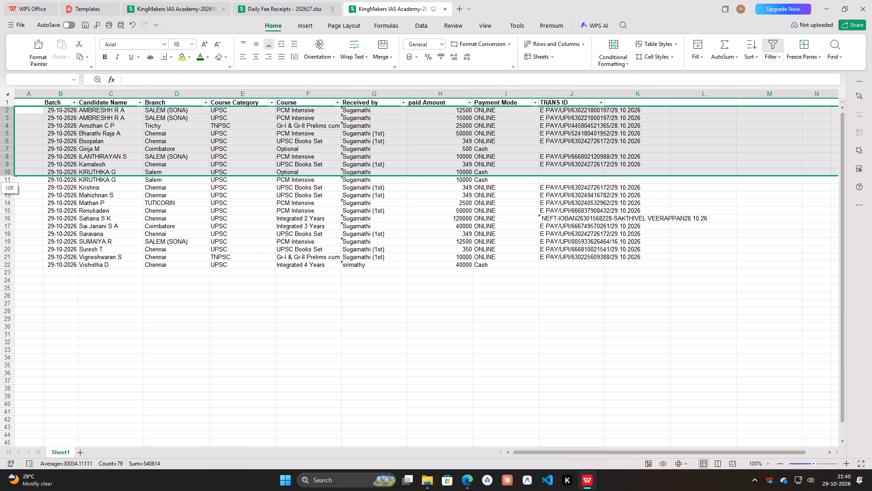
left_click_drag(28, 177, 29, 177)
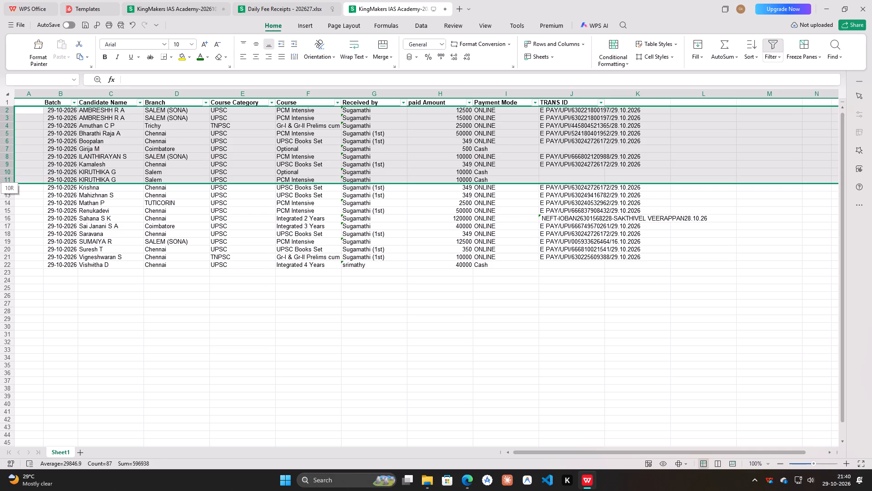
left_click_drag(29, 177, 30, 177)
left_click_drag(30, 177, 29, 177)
Hide columns B to E, from Batch through Course Category.
left_click_drag(73, 95, 229, 129)
right_click(229, 129)
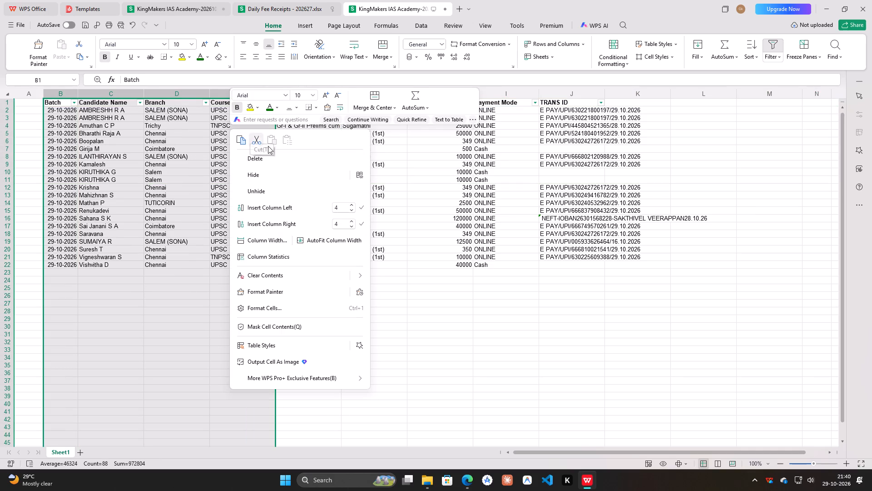
left_click(263, 175)
left_click(114, 285)
Label the first payments in column A: Old in A2:A4, New in A5 and Books in A6.
left_click(18, 106)
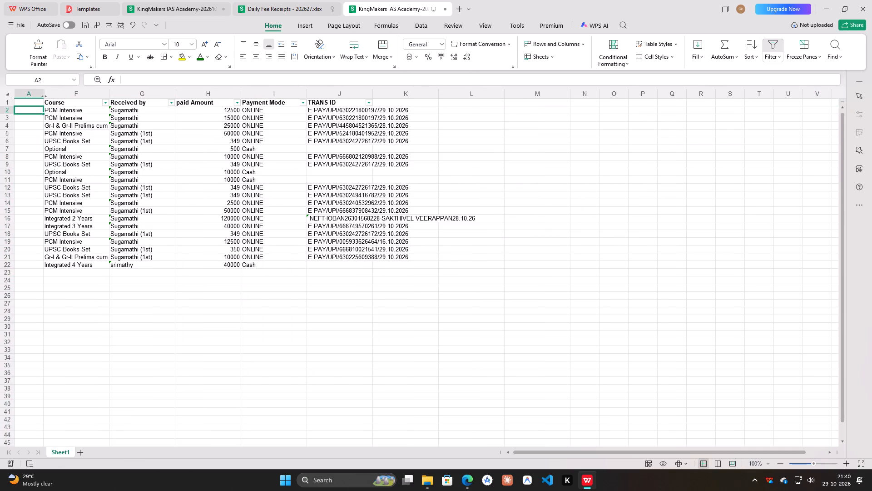
type("Old")
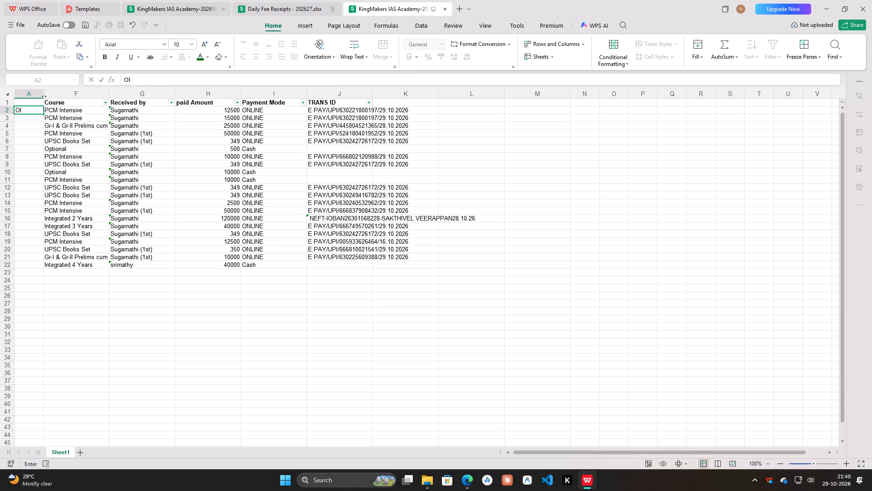
key("Return")
key("ctrl+d")
key("Return")
key("ctrl+d")
key("Return")
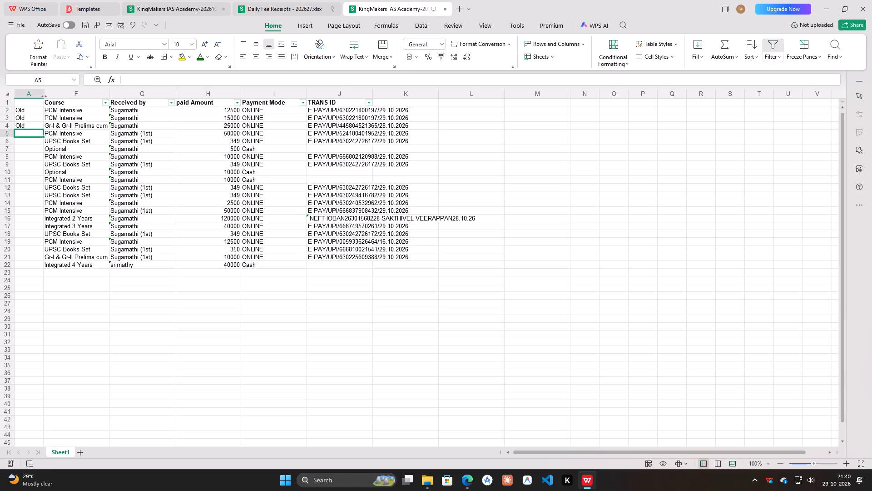
type("New")
key("Return")
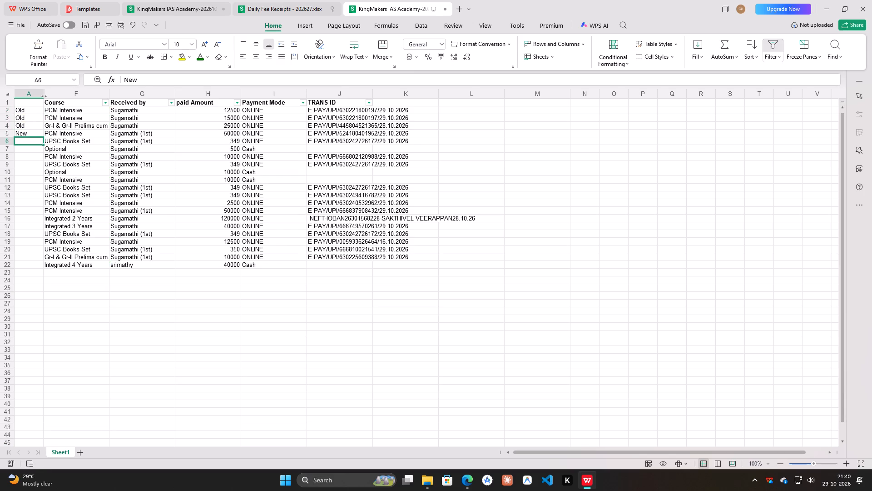
type("Books")
key("Return")
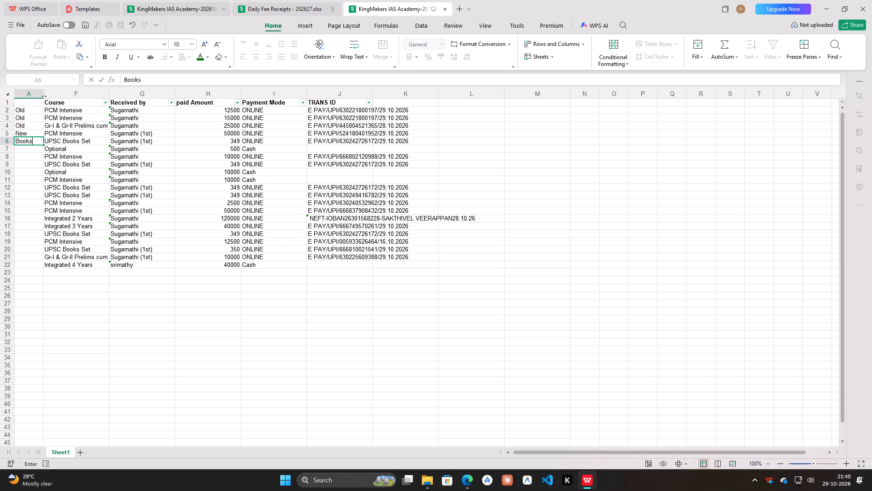
Continue the column A labels with Old in A7:A8, Books in A9, Old in A10:A11 and Books in A12:A13.
type("Old")
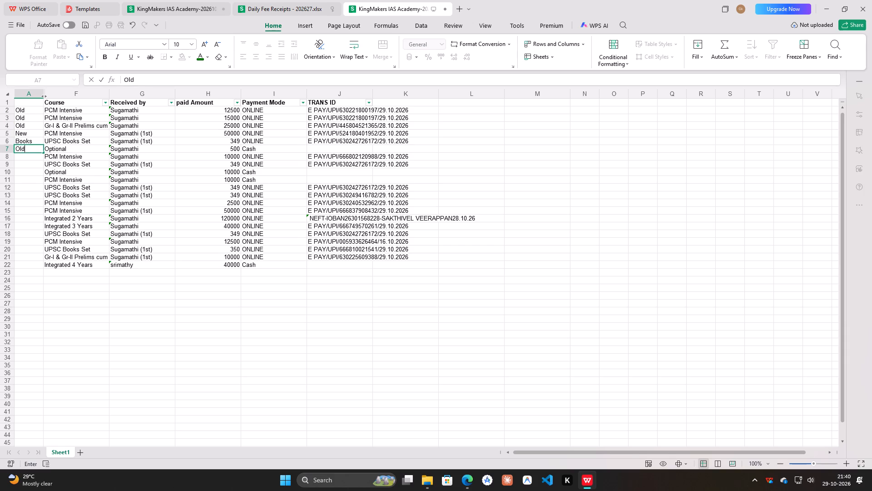
key("Return")
key("ctrl+d")
key("Return")
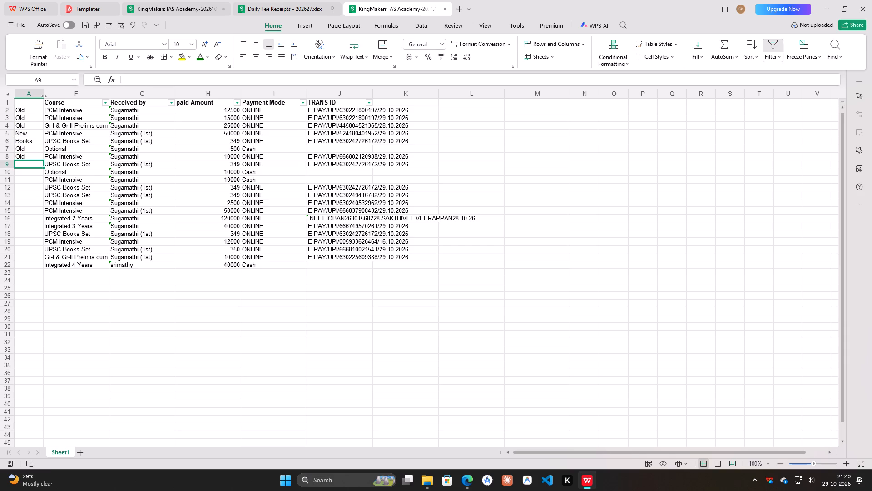
key("shift+b")
key("Return")
type("Old")
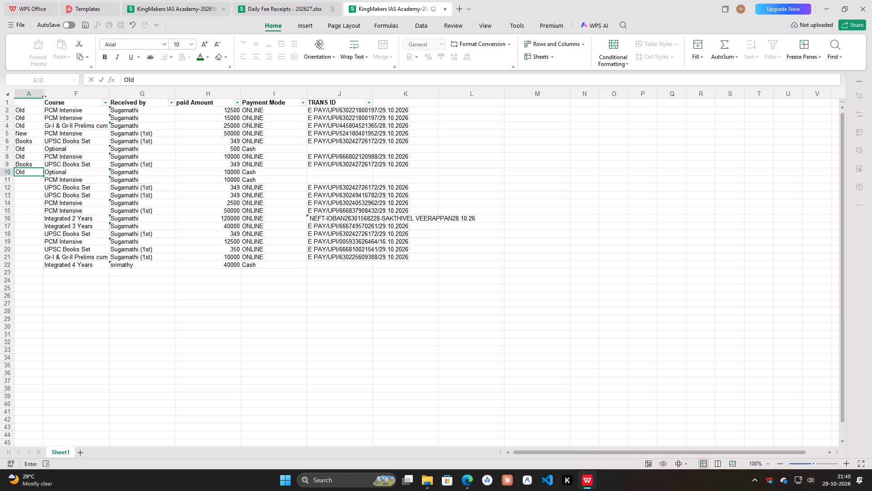
key("Return")
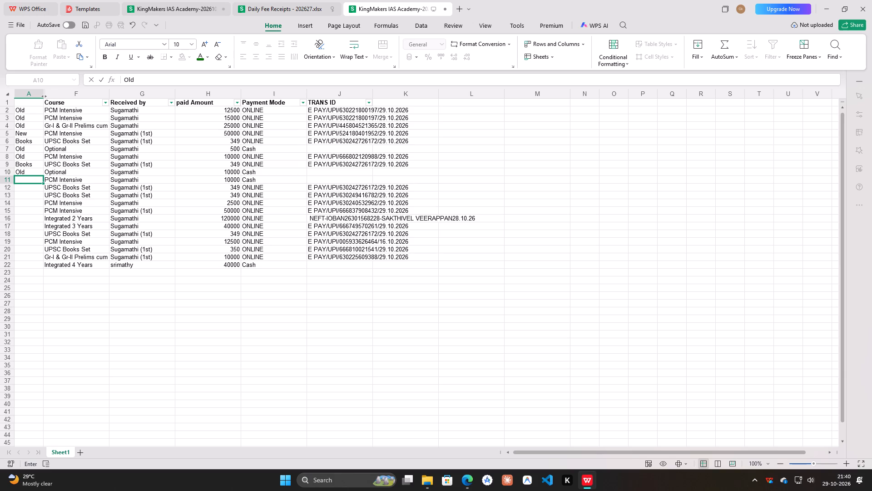
key("ctrl+d")
key("Return")
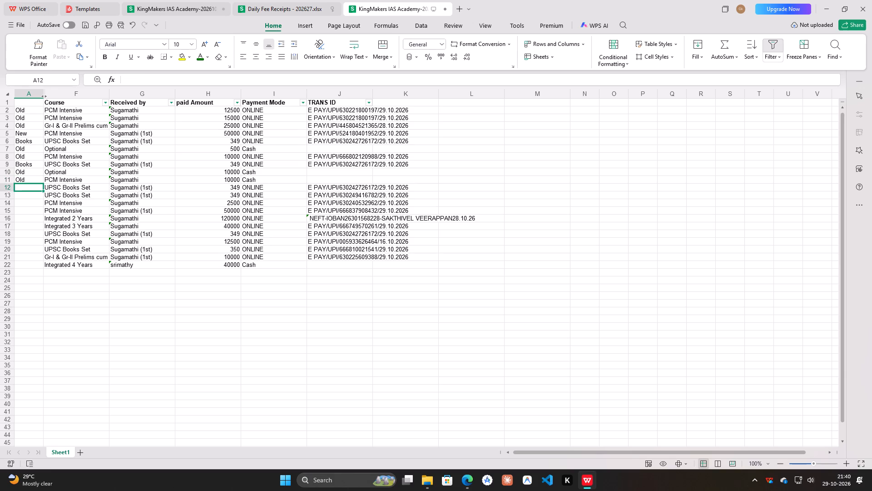
key("shift+b")
key("Return")
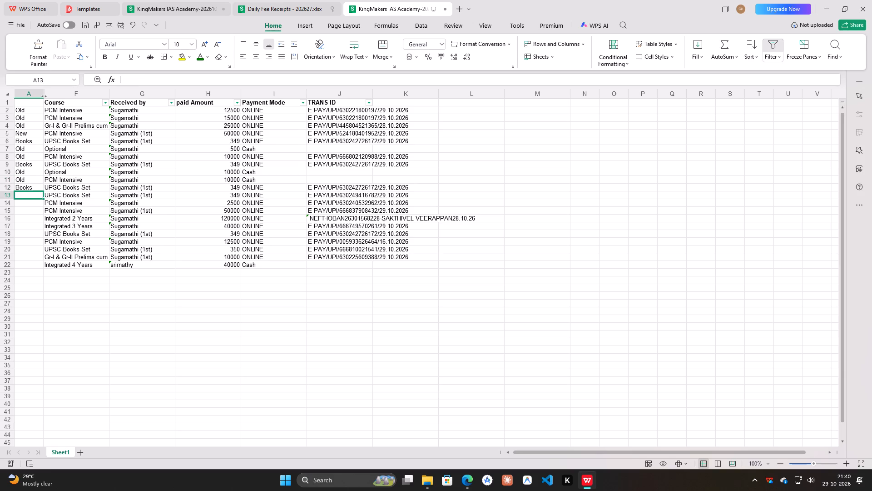
key("ctrl+d")
key("Return")
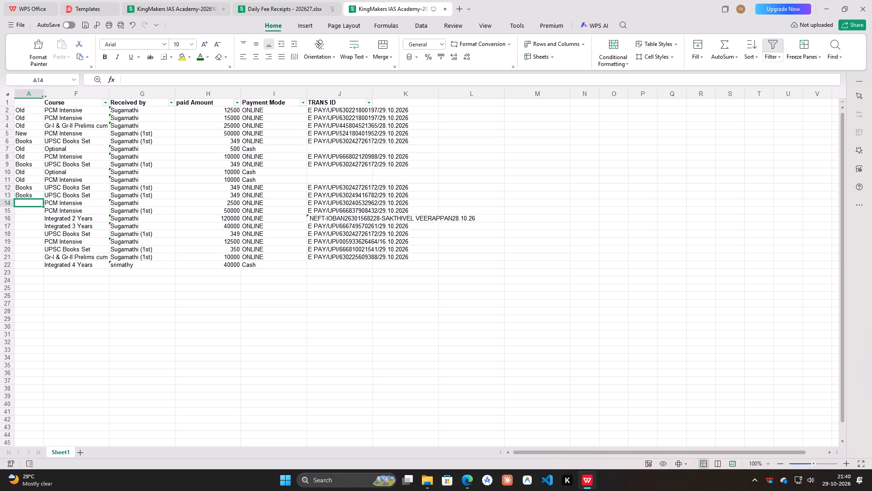
Continue the column A labels with Old in A14, New in A15, Old in A16:A17 and Books in A18.
type("Ol")
key("Return")
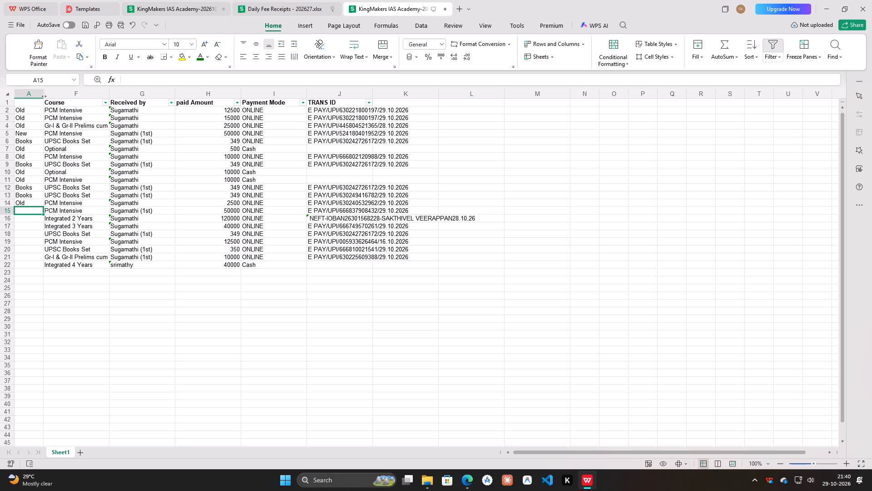
key("shift+n")
key("Return")
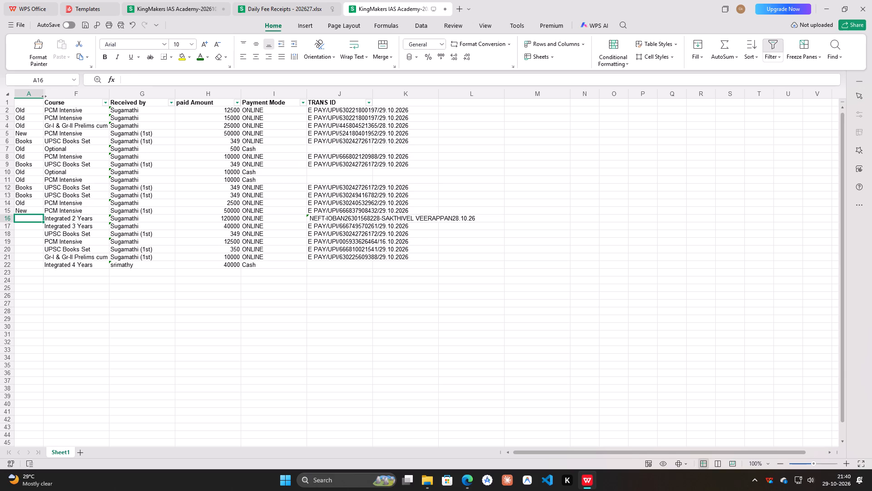
type("Ol")
key("Return")
key("ctrl+d")
key("Return")
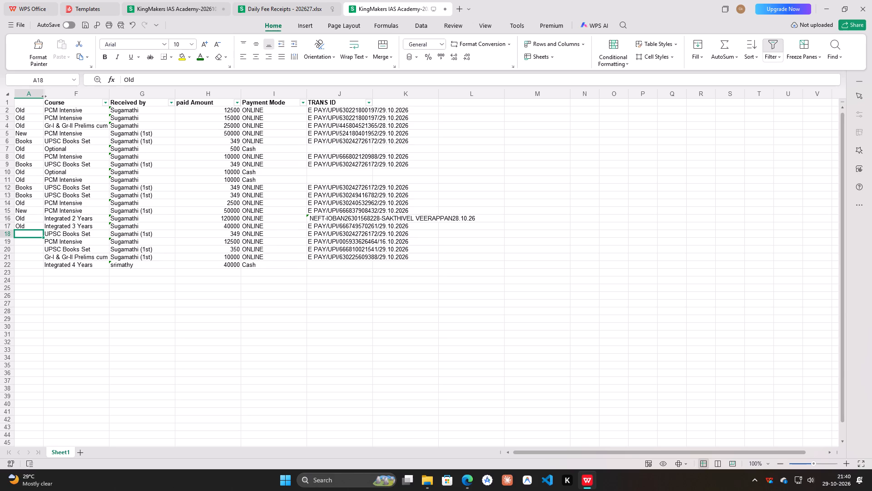
key("shift+b")
key("Return")
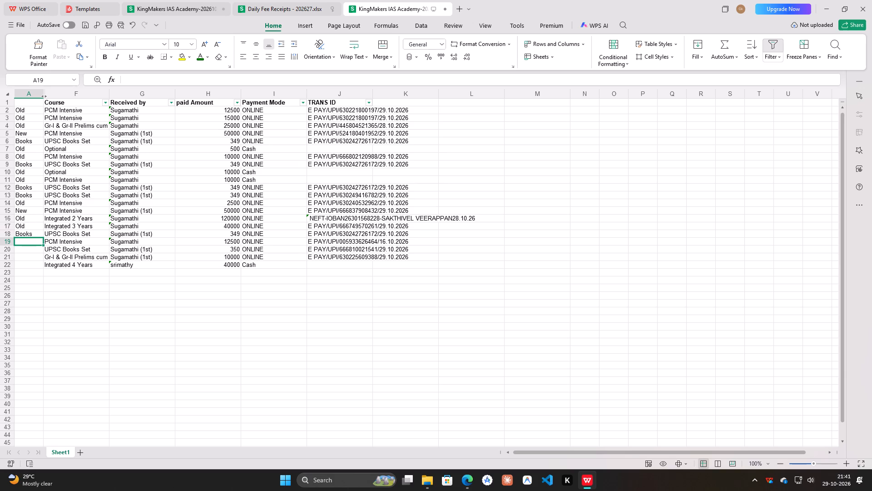
Finish the column A labels with Old in A19, Books in A20, New in A21 and Old in A22.
type("Ol")
key("Return")
key("shift+b")
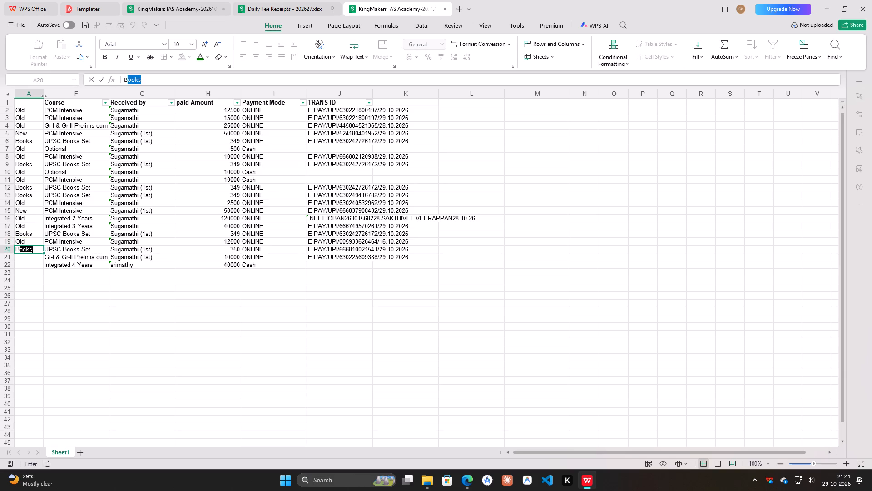
key("Return")
key("shift+n")
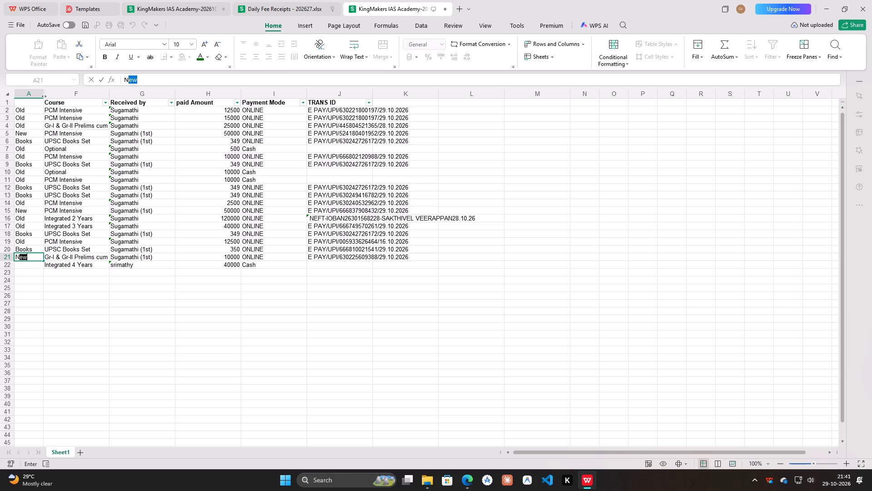
key("Return")
type("Ol")
key("Return")
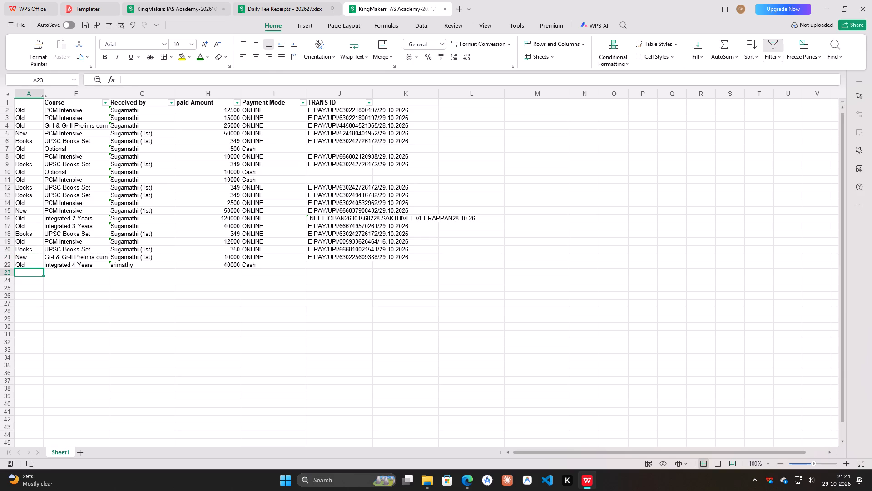
Remove the existing filters from the header row of the payment list.
left_click(10, 105)
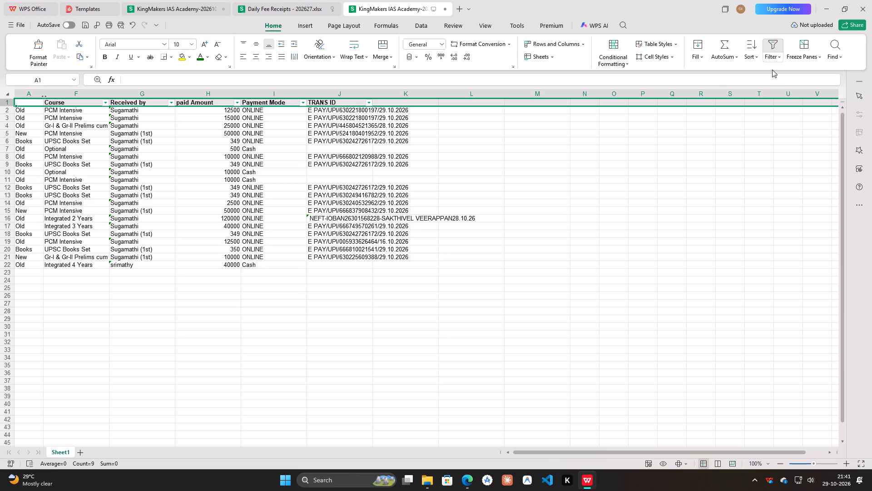
left_click(770, 57)
left_click(791, 77)
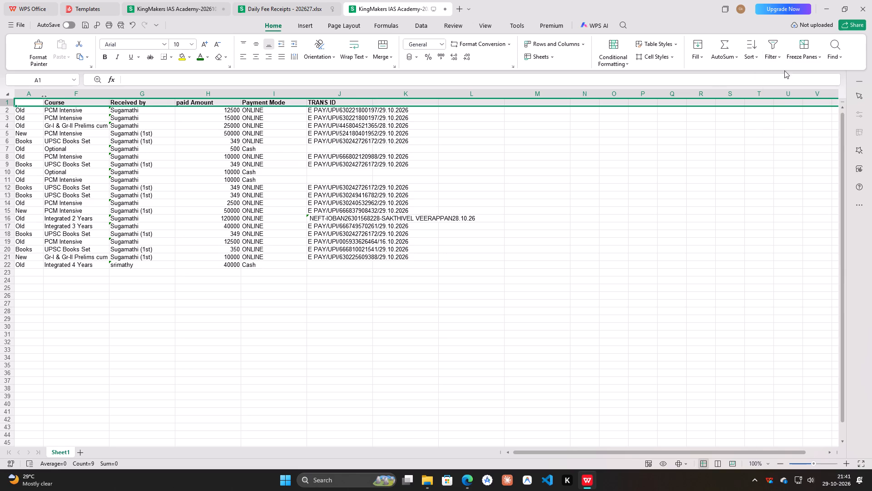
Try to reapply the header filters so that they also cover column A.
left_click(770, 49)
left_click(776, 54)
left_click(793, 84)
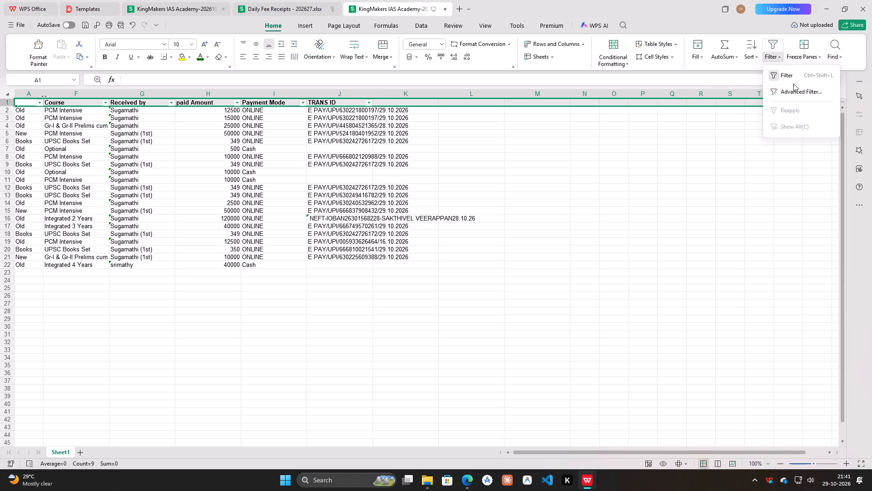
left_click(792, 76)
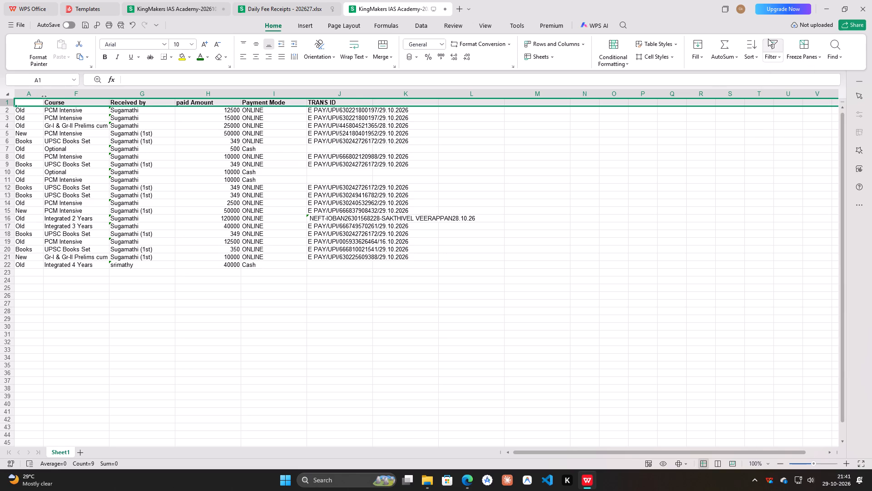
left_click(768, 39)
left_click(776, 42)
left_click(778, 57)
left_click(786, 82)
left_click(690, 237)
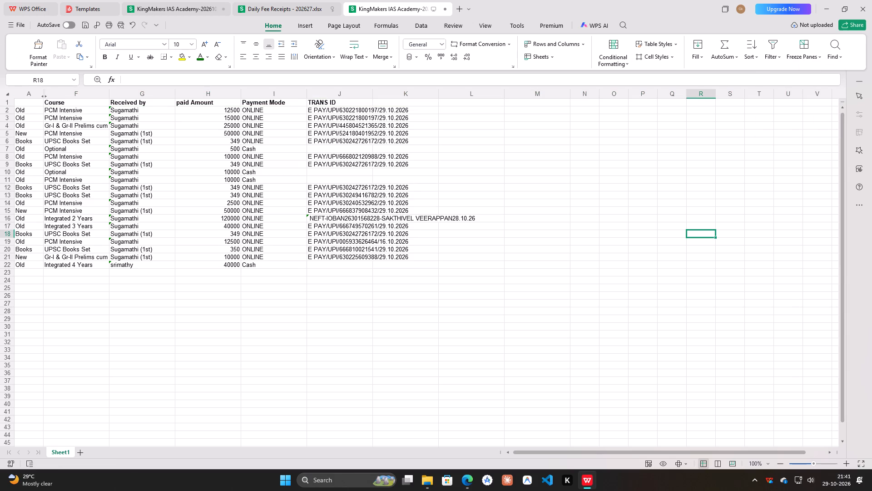
Unhide the Batch through Course Category columns.
left_click(13, 93)
left_click(46, 97)
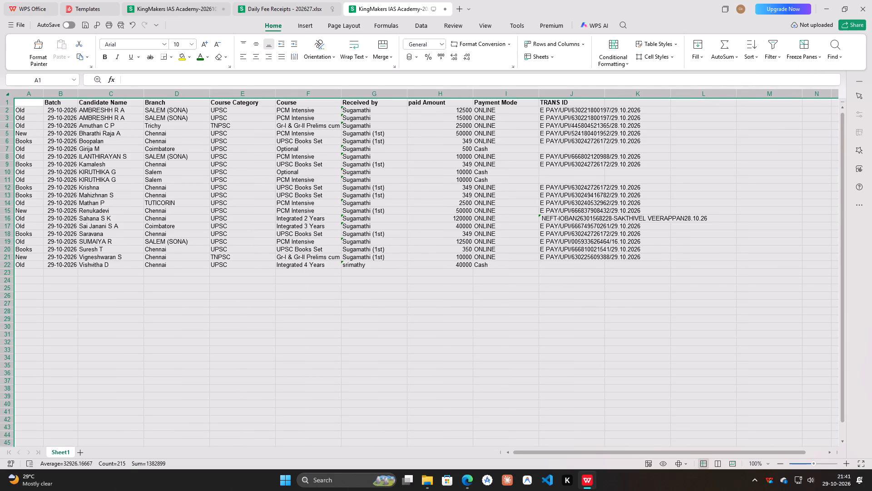
Apply filters across the header row of the payment list, including the unlabelled column A.
left_click(14, 105)
left_click(775, 52)
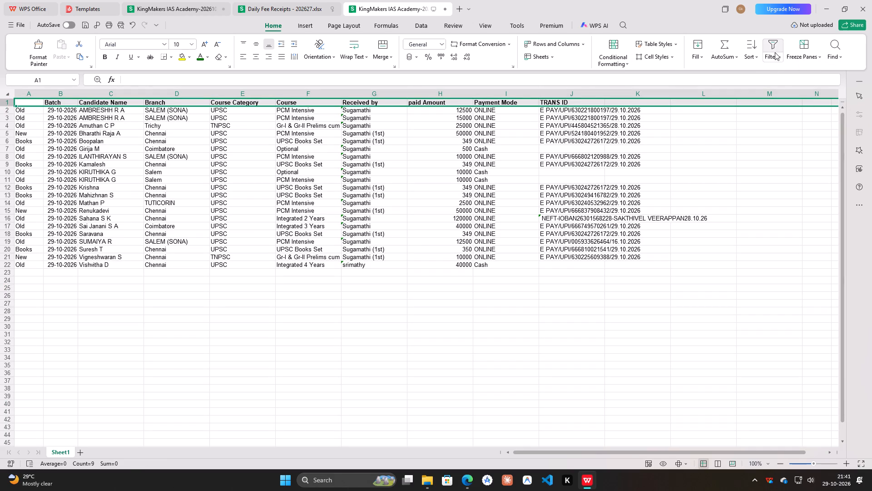
left_click(779, 59)
left_click(787, 76)
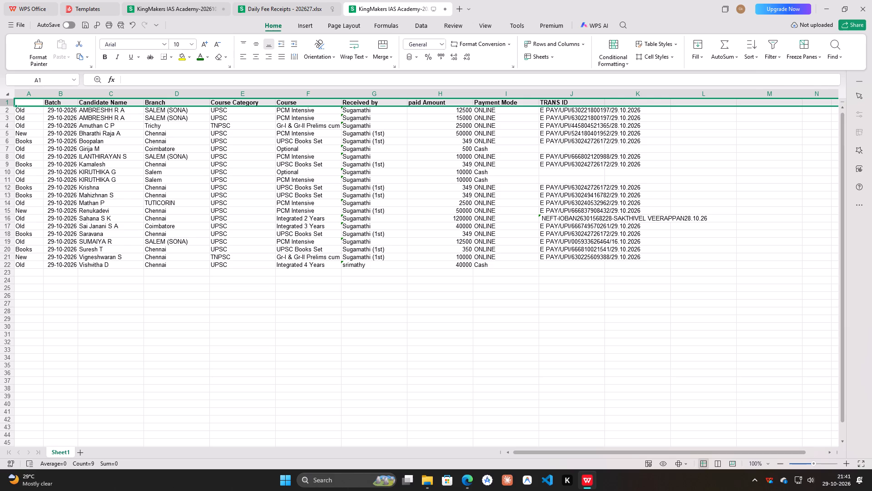
left_click(787, 76)
left_click(775, 57)
left_click(726, 51)
left_click(778, 105)
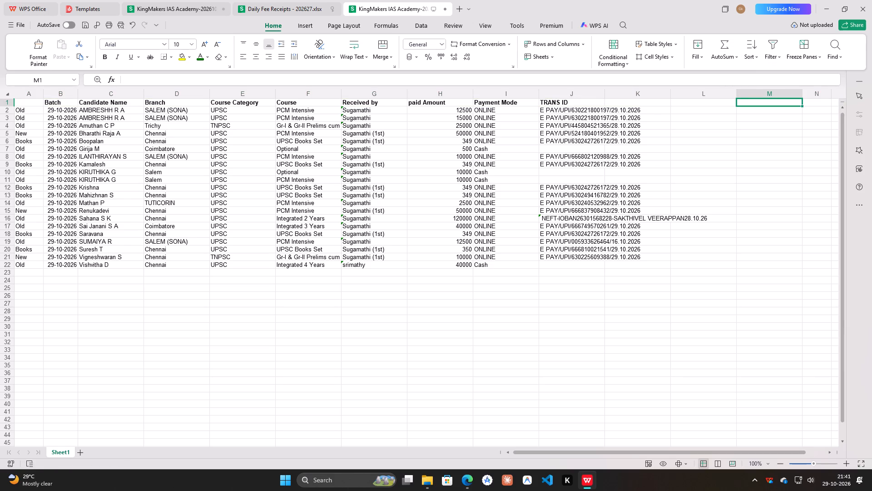
left_click(10, 102)
left_click(769, 55)
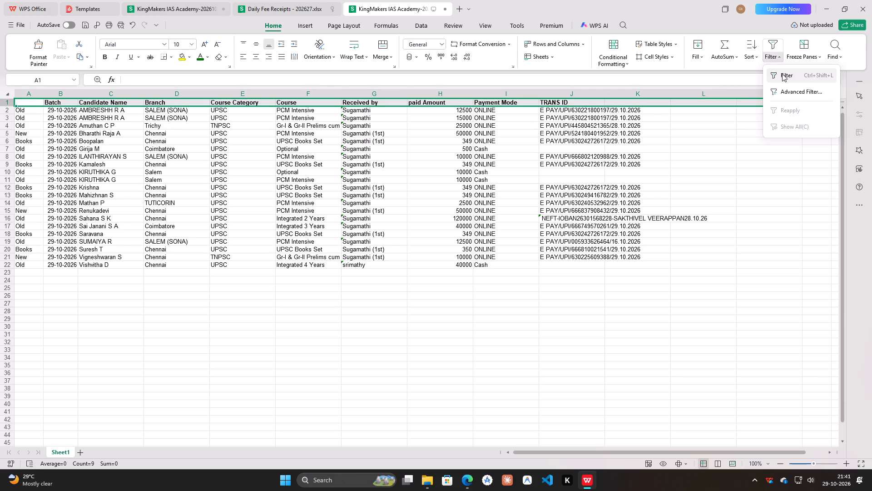
left_click(782, 76)
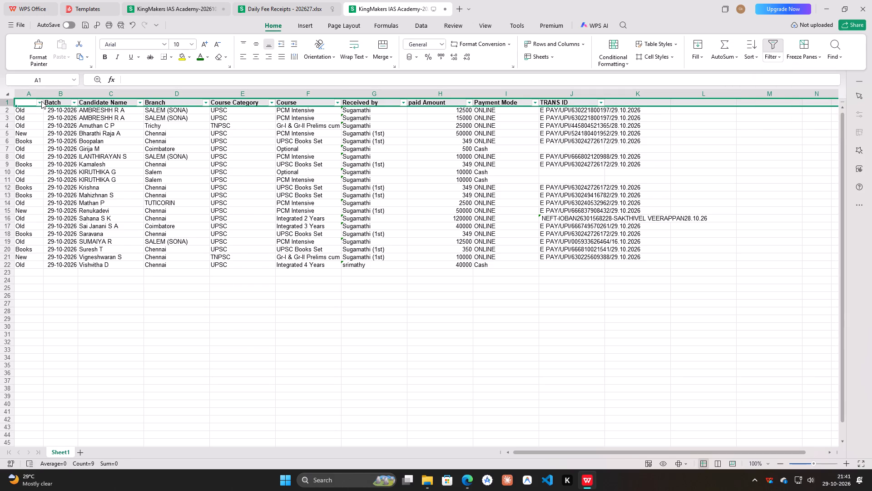
Sort the payment list in ascending order by the Old, New and Books labels in column A.
left_click(41, 101)
left_click(79, 116)
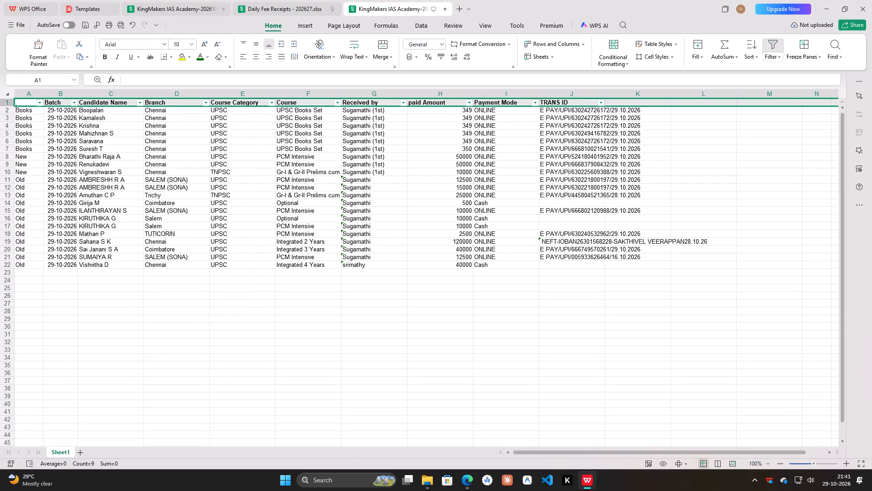
Insert three blank rows below the header and move the three New payment rows into them, above the Books rows.
left_click(3, 179)
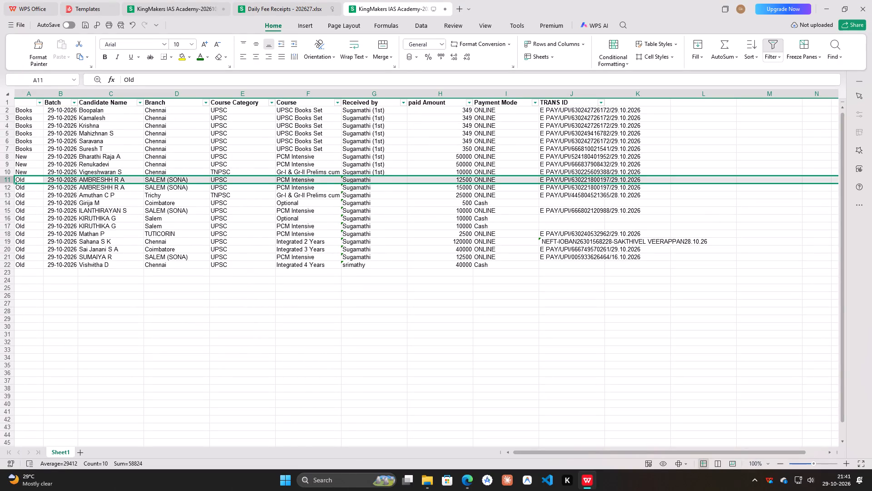
left_click_drag(10, 110, 11, 128)
right_click(44, 114)
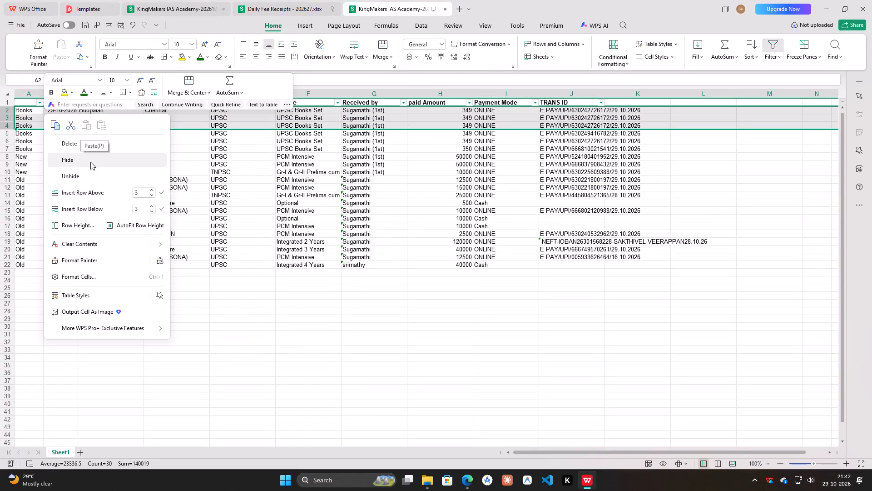
left_click(76, 192)
left_click_drag(6, 180, 6, 195)
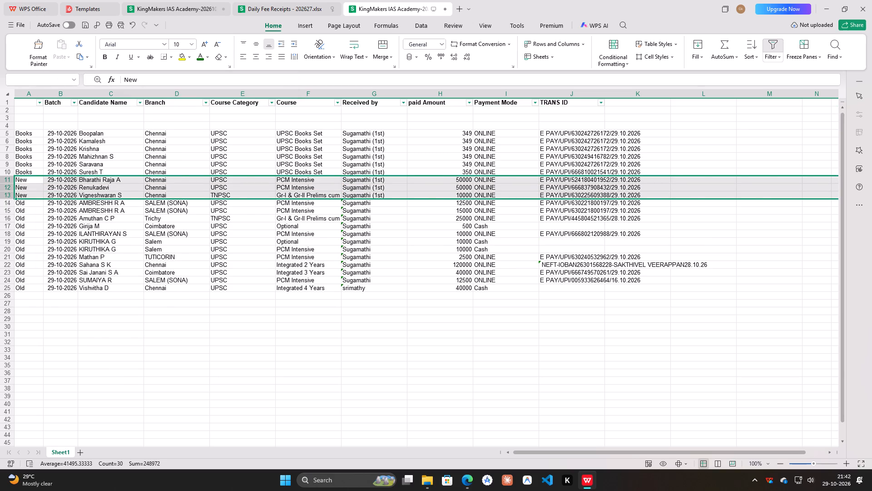
key("ctrl+x")
left_click(9, 112)
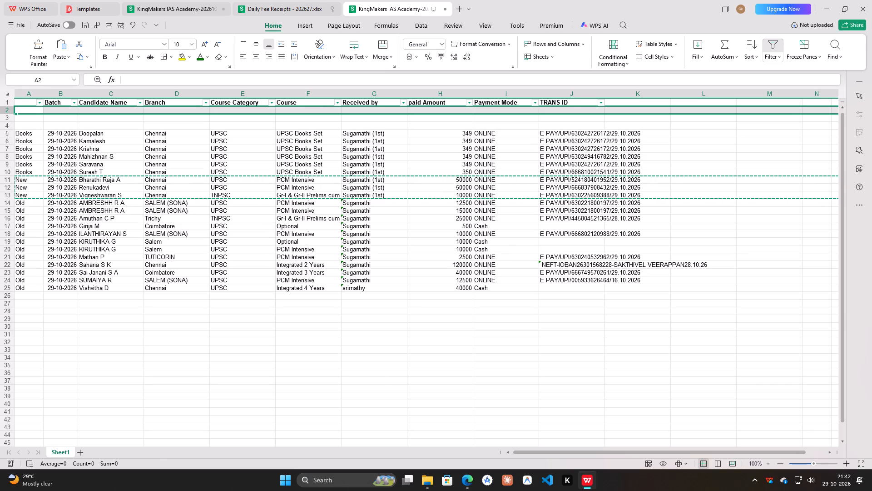
key("ctrl+v")
Delete two of the emptied rows between the Books and Old payments, leaving one blank separator row.
left_click_drag(9, 178, 12, 187)
right_click(28, 184)
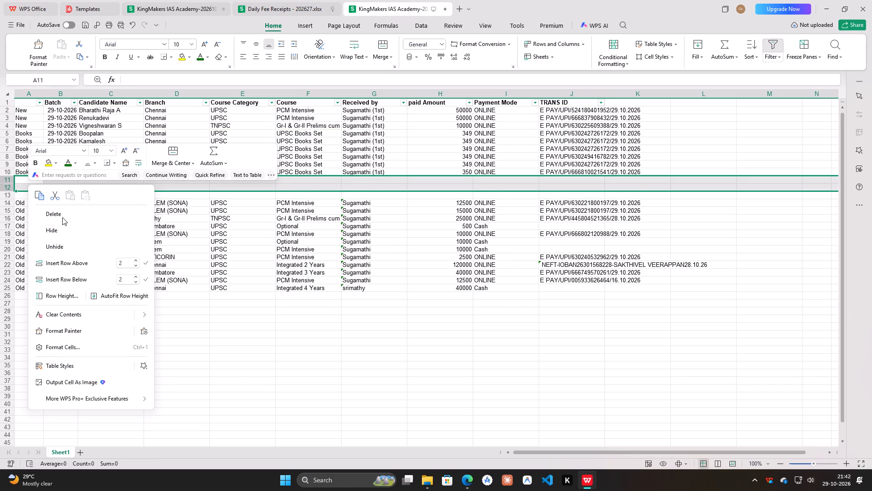
left_click(62, 216)
left_click_drag(260, 343, 264, 345)
Insert three blank columns between Received by and paid Amount.
left_click_drag(446, 98, 557, 97)
right_click(557, 98)
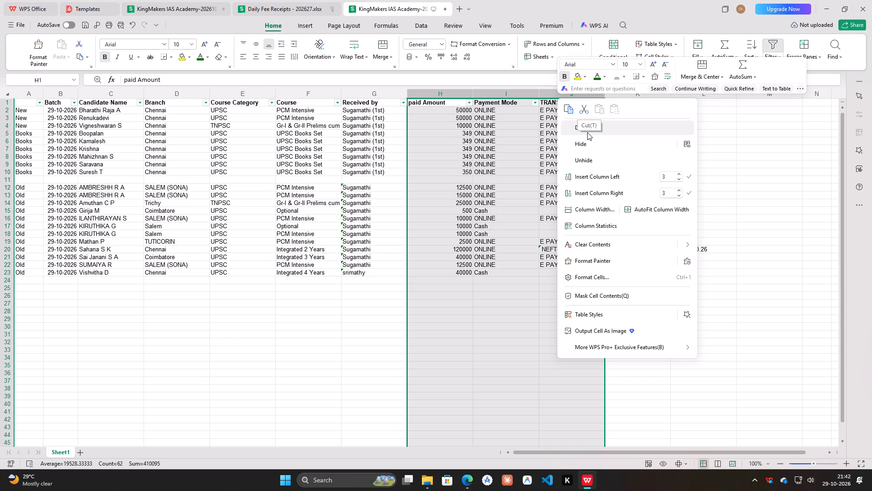
left_click(605, 175)
left_click(570, 213)
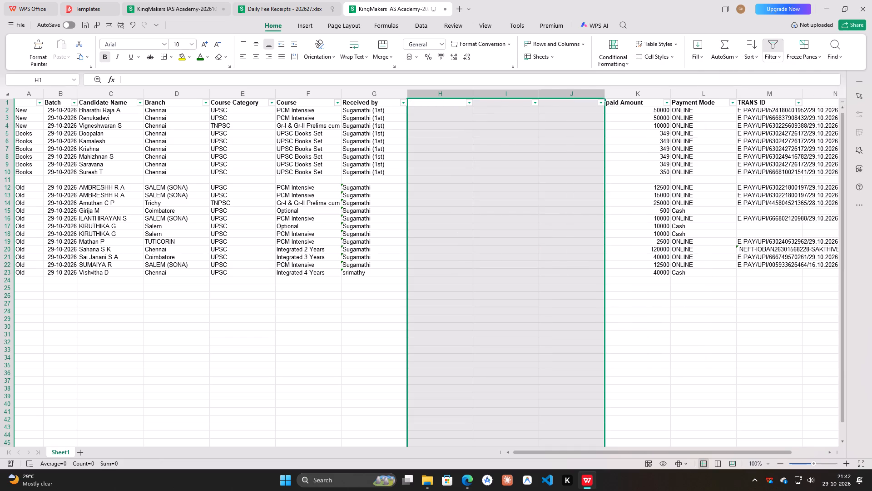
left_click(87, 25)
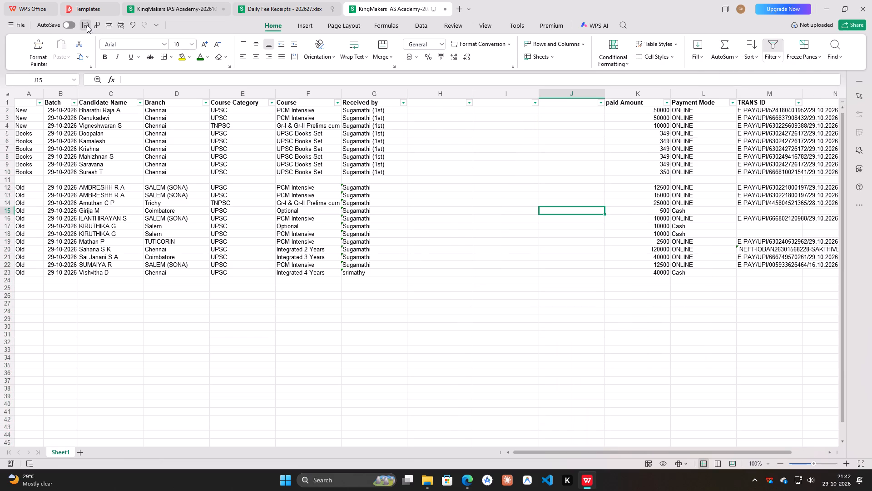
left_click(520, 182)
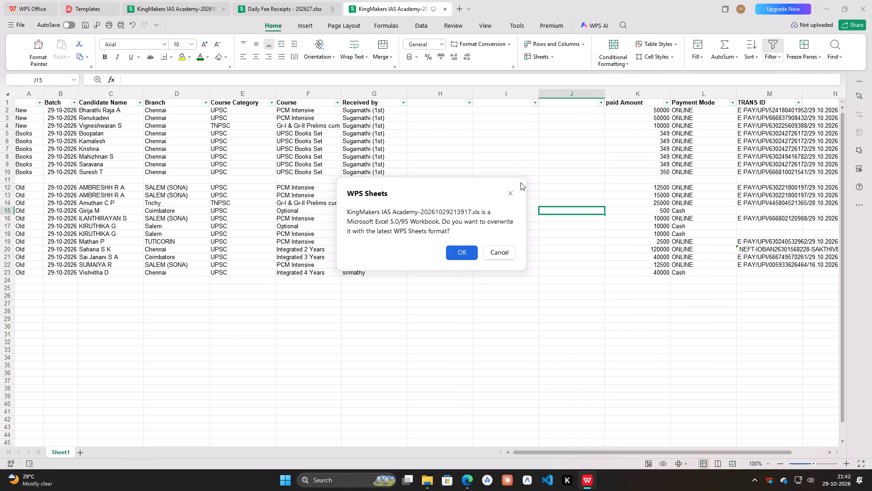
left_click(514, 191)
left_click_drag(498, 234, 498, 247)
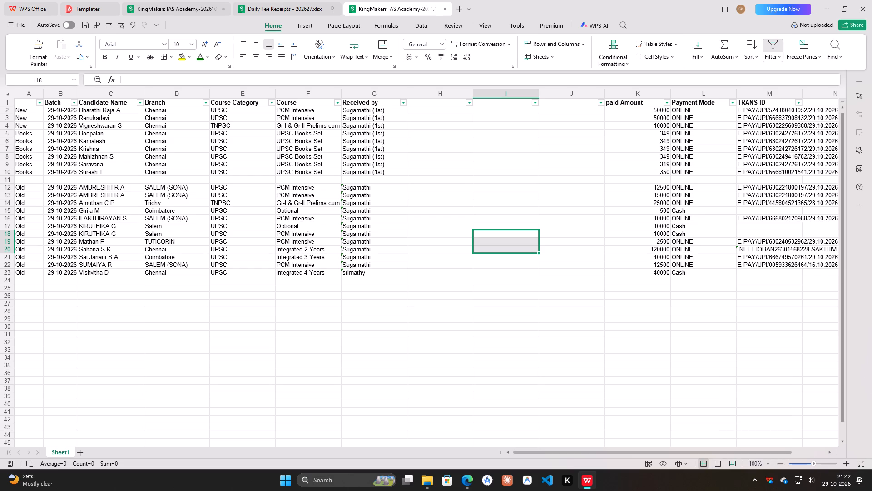
Enter amounts for the New admissions in column H: 249000 in H2 and H3, and 199000 in H4.
left_click(424, 106)
left_click(430, 112)
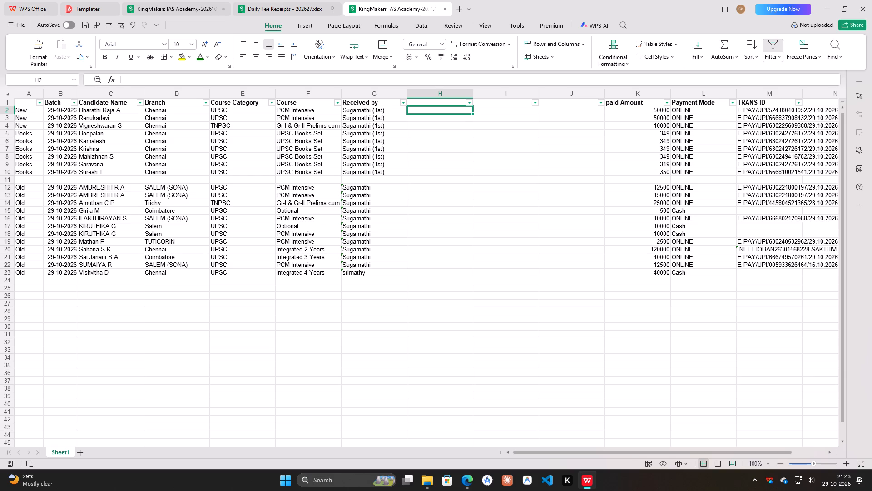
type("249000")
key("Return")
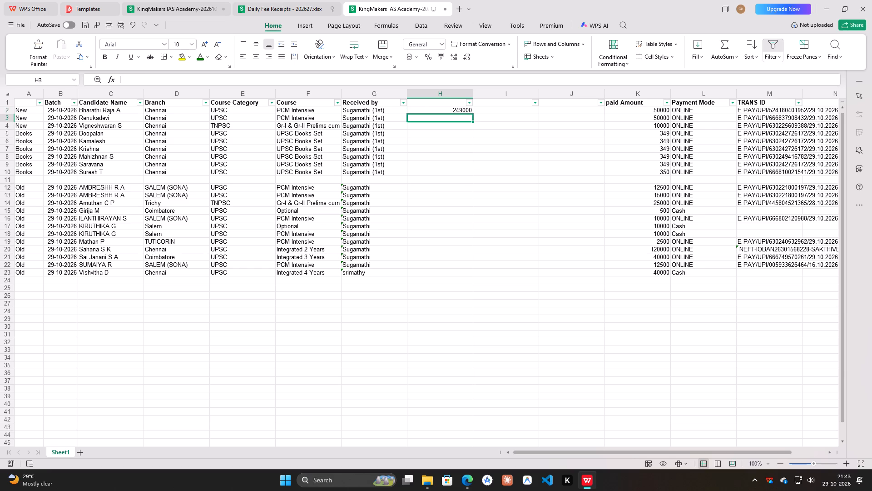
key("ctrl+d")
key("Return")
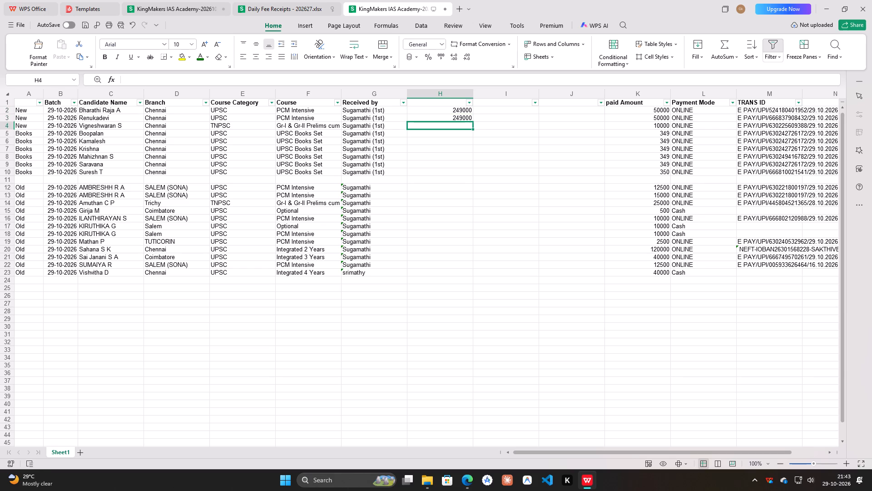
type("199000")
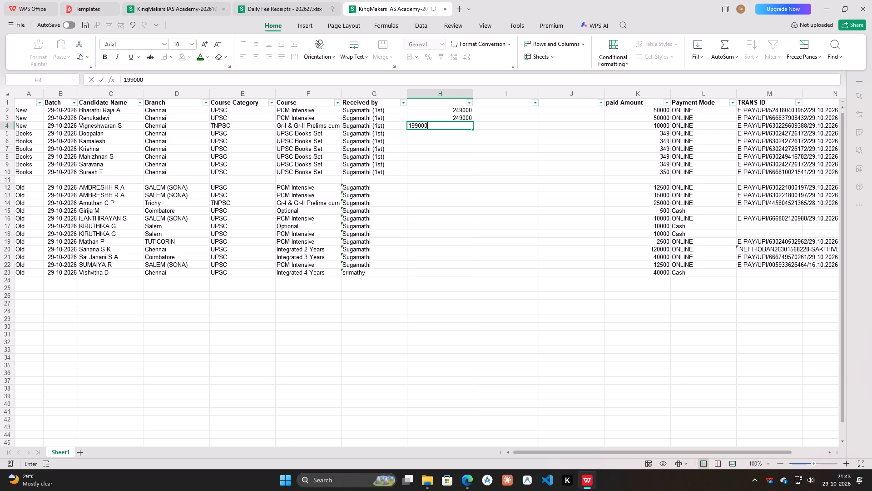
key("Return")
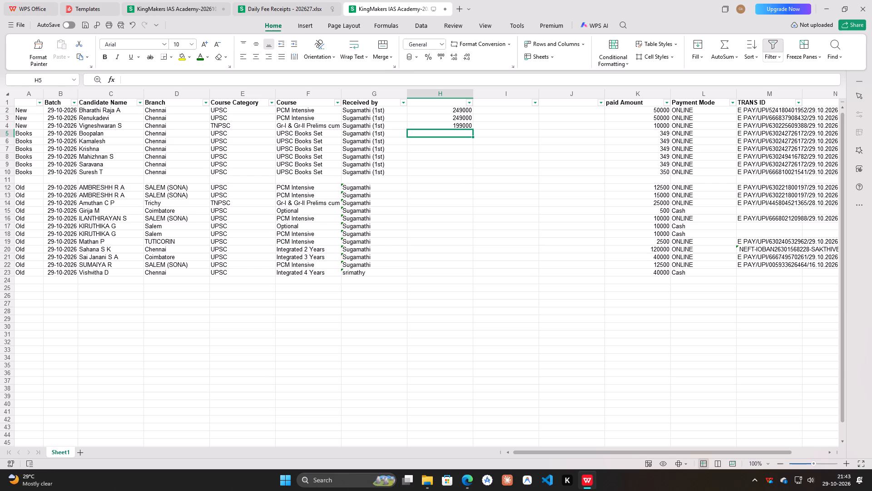
In the browser's 2026-27 ERP, find the Books candidate from row 5 and save Economy Book as that candidate's UPSC course.
left_click(97, 135)
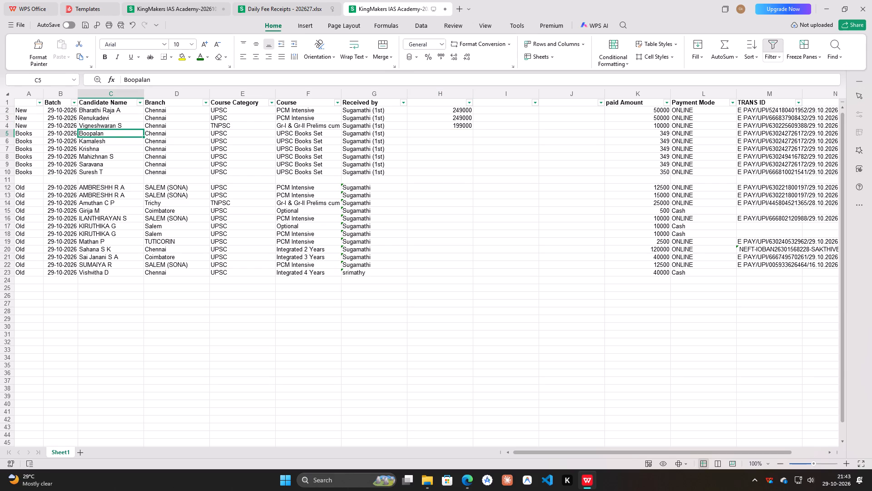
key("ctrl+c")
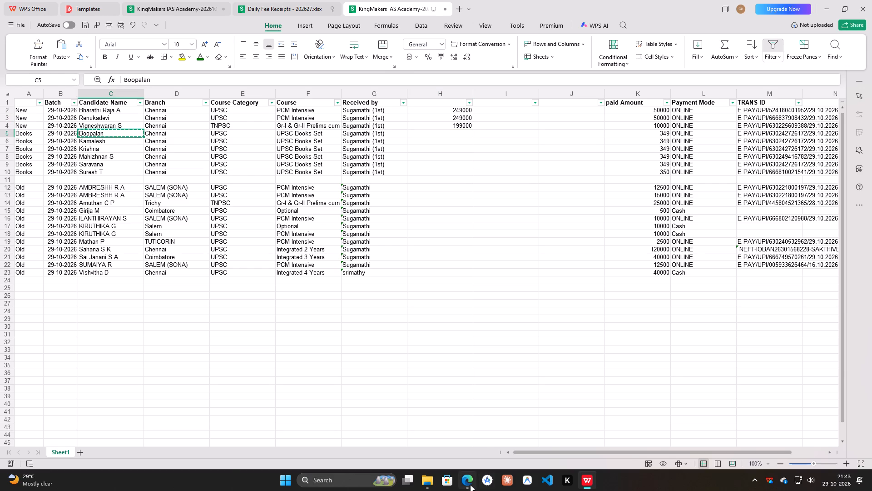
left_click(467, 484)
left_click(22, 211)
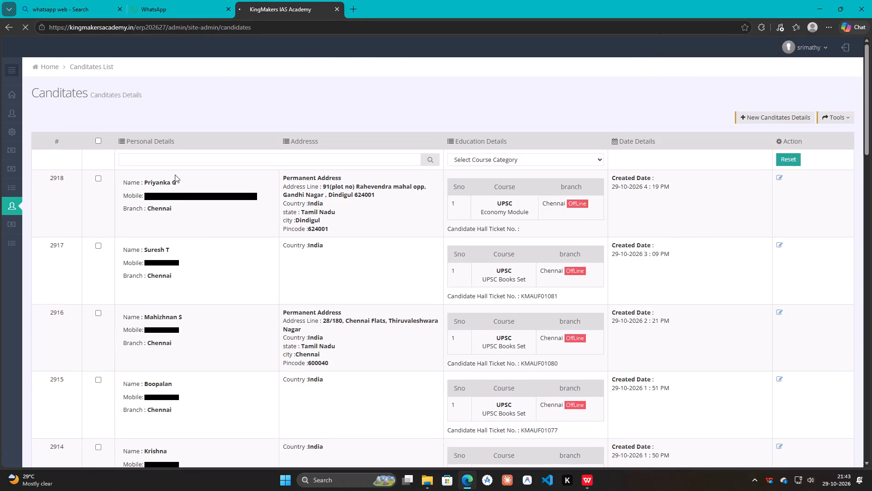
left_click(181, 159)
key("ctrl+v")
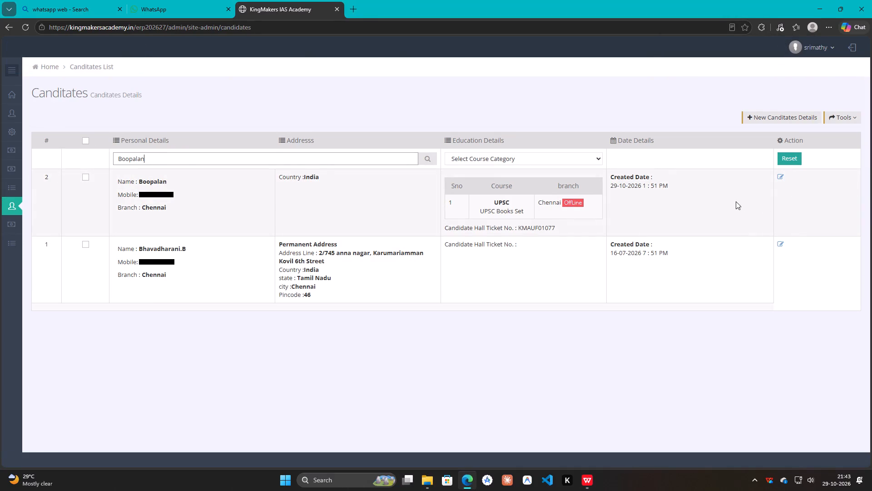
left_click(782, 180)
left_click(392, 116)
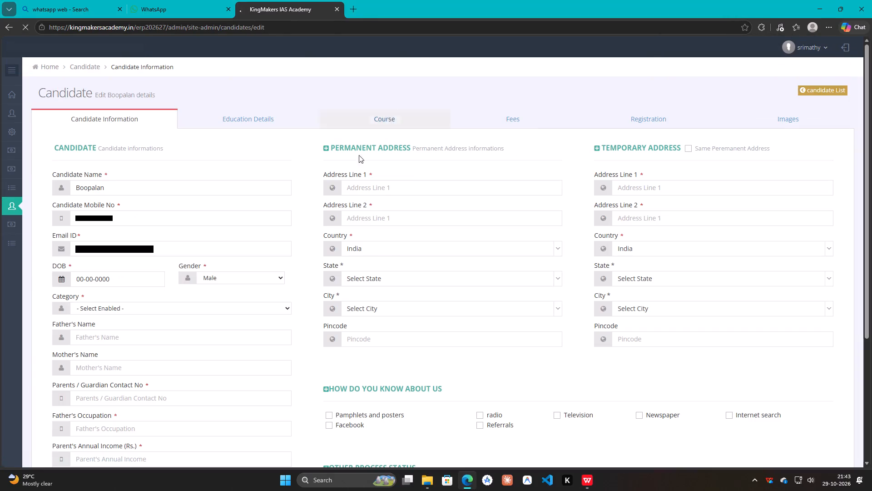
left_click(474, 202)
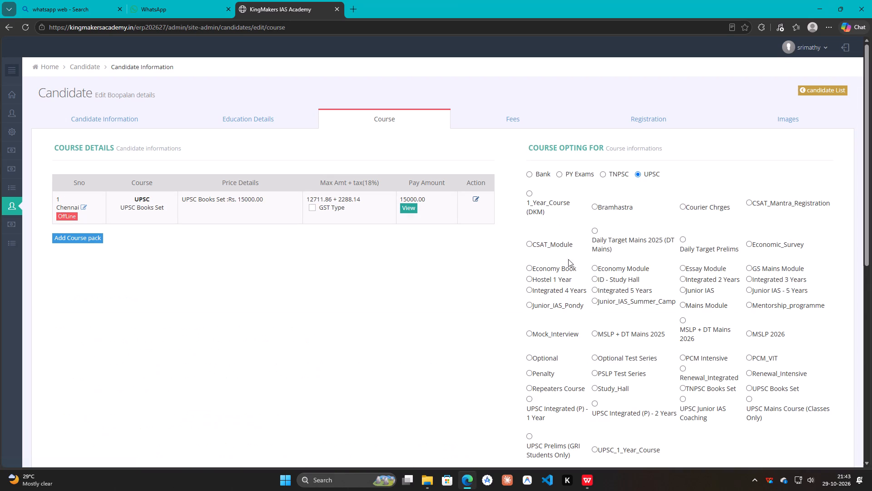
left_click(560, 272)
scroll(632, 281, "down", 3)
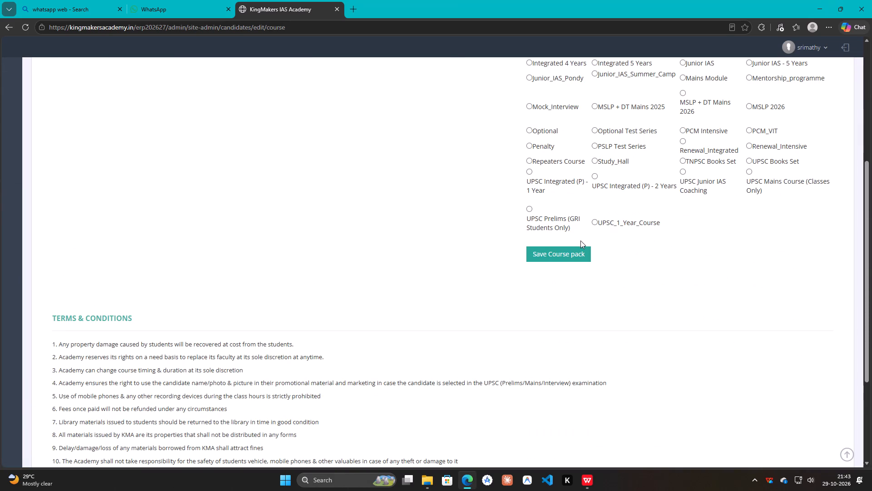
left_click(568, 256)
scroll(354, 279, "up", 2)
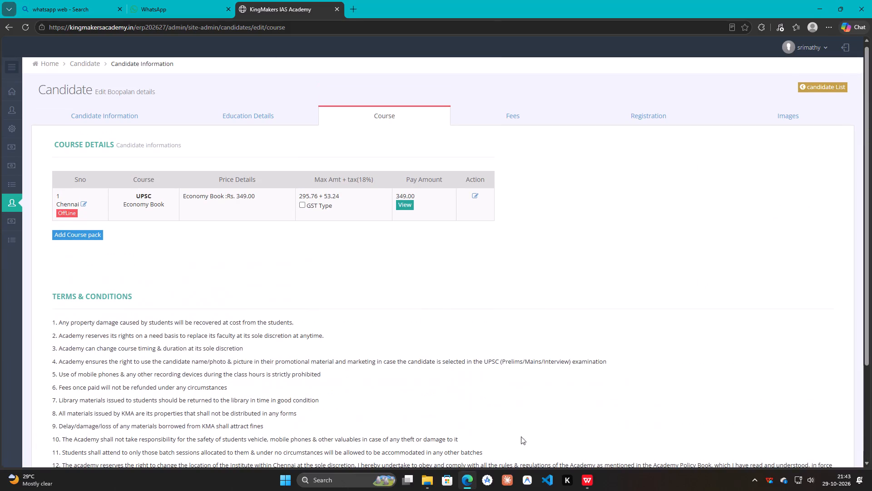
Find the Books candidate from row 6 in the browser's 2026-27 ERP and save Economy Book as that candidate's UPSC course.
left_click(475, 484)
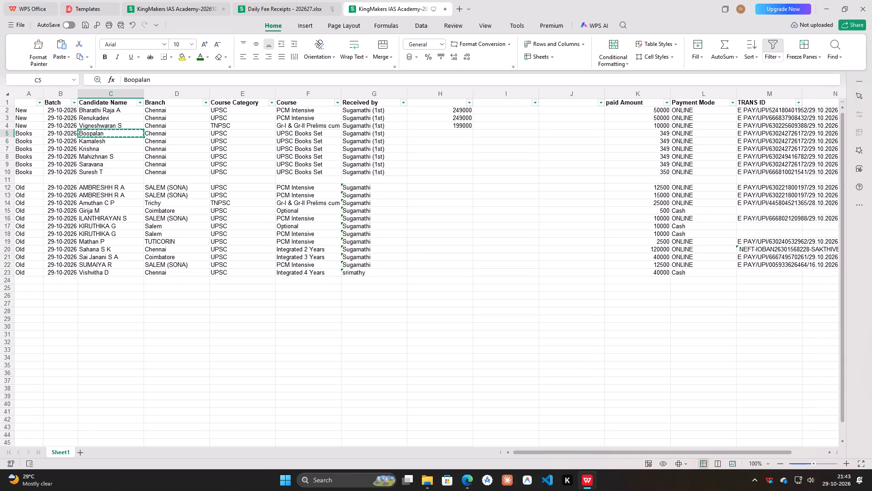
left_click(106, 141)
key("ctrl+c")
left_click(463, 485)
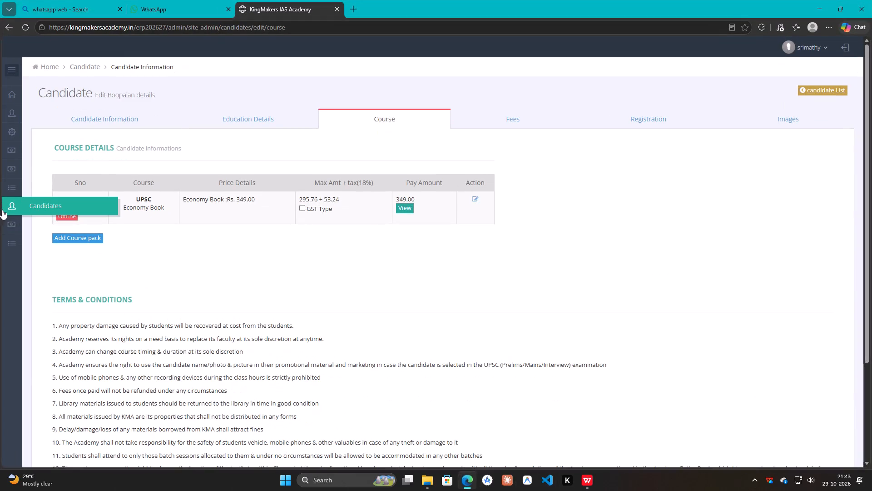
left_click(28, 202)
left_click_drag(156, 164, 47, 149)
key("ctrl+v")
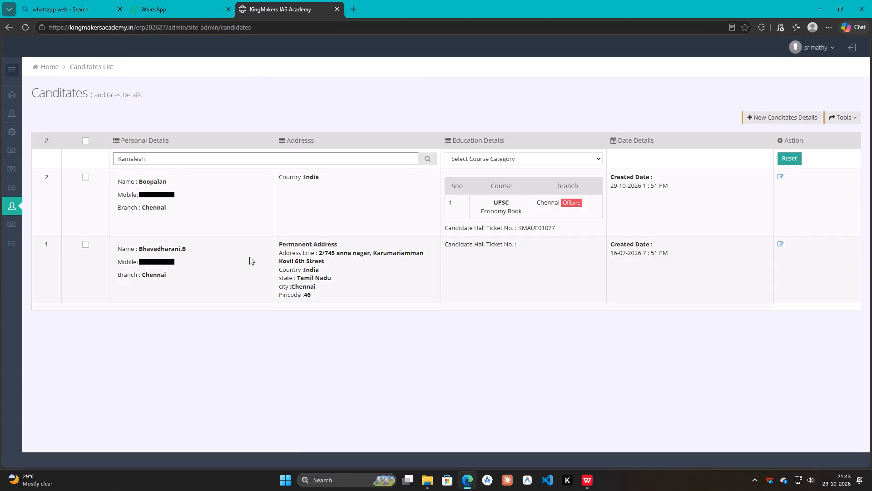
left_click(775, 180)
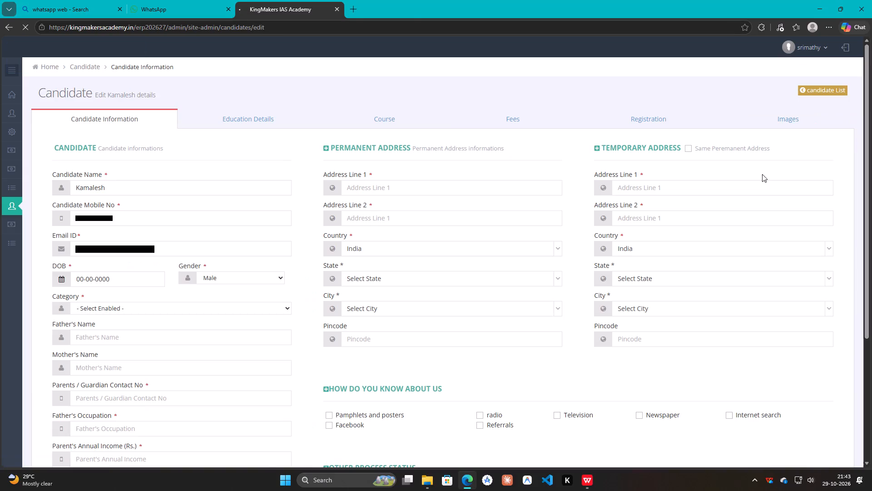
left_click(394, 110)
left_click(388, 119)
left_click(476, 199)
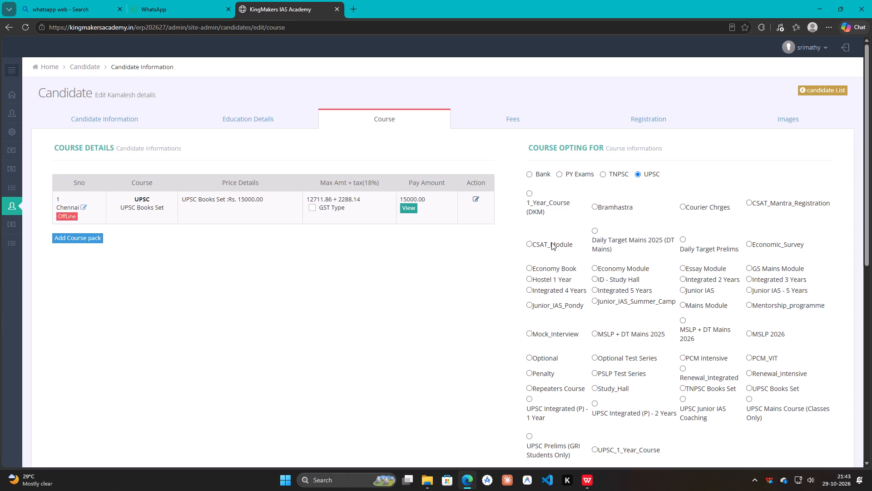
left_click(551, 242)
left_click(555, 267)
scroll(671, 310, "down", 4)
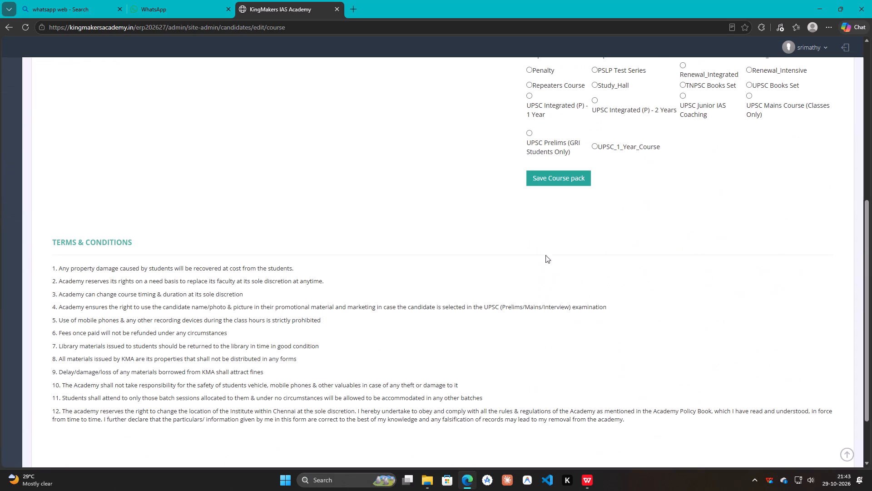
left_click(550, 174)
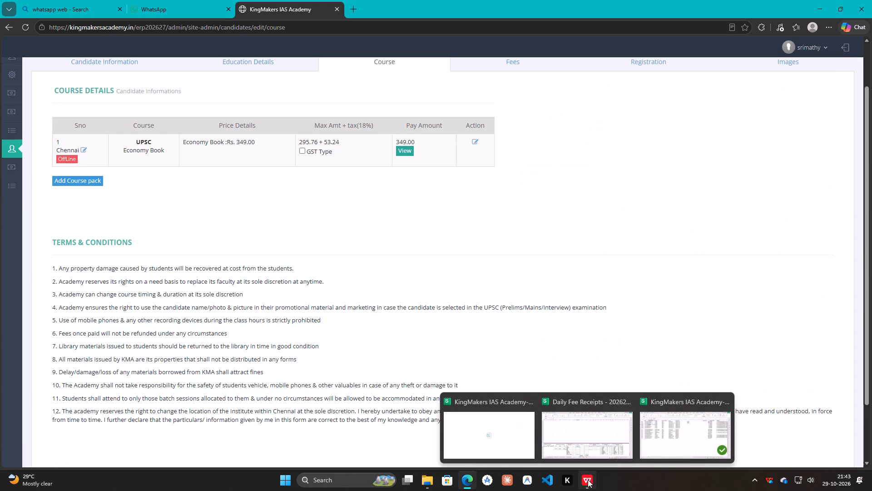
Look up the Books candidate from row 7 in the ERP, save Economy Book as the UPSC course, and check the fee details.
left_click(686, 451)
left_click(110, 150)
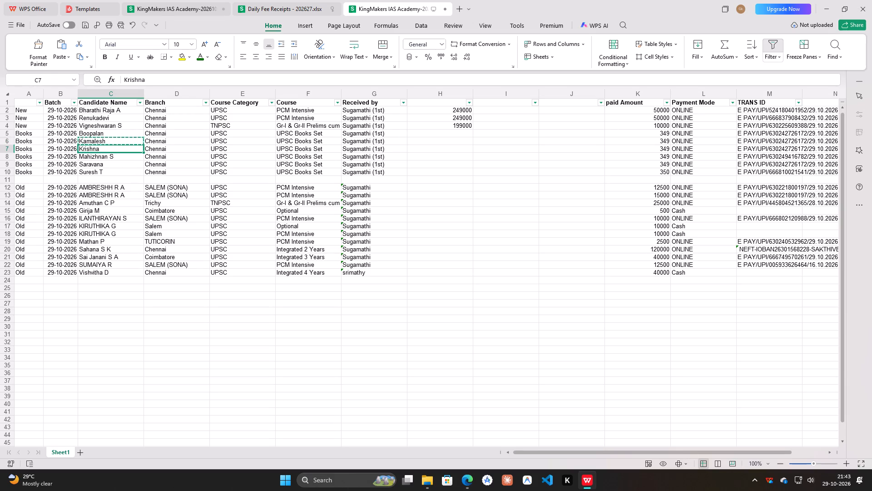
key("ctrl+c")
left_click(463, 479)
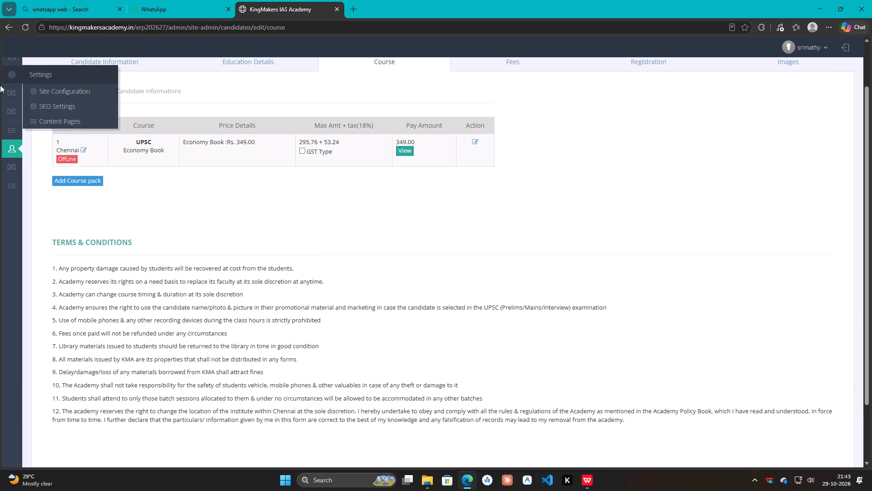
left_click(37, 158)
left_click(45, 156)
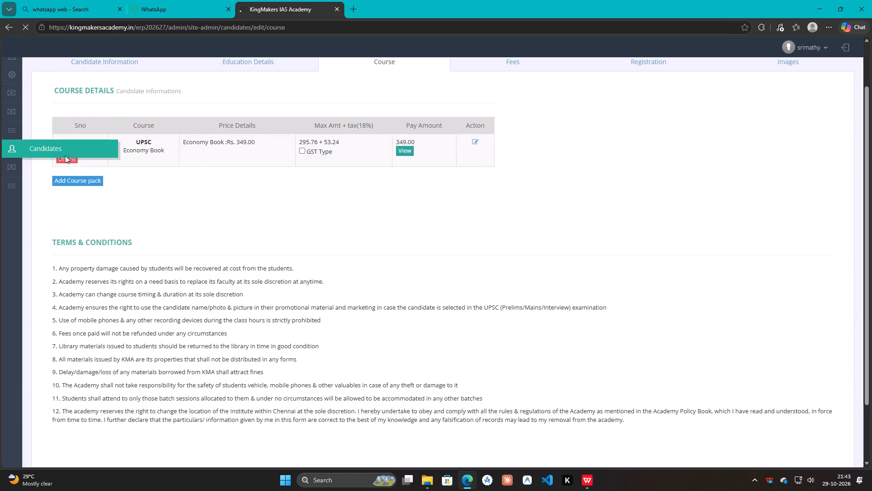
left_click_drag(171, 160, 0, 135)
key("ctrl+v")
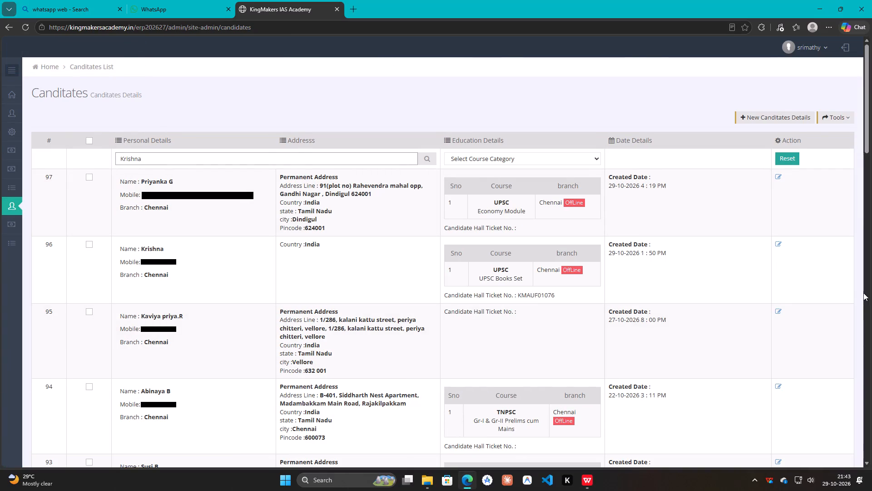
left_click(771, 246)
left_click(778, 245)
left_click(490, 120)
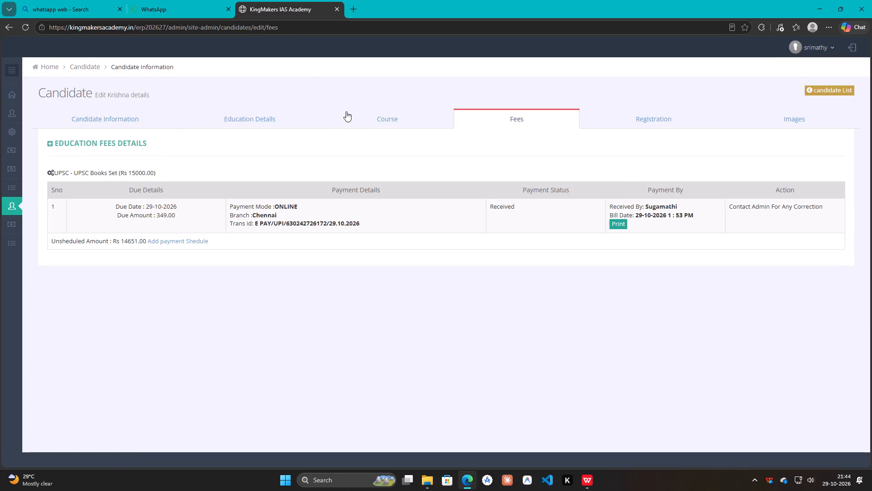
left_click(381, 115)
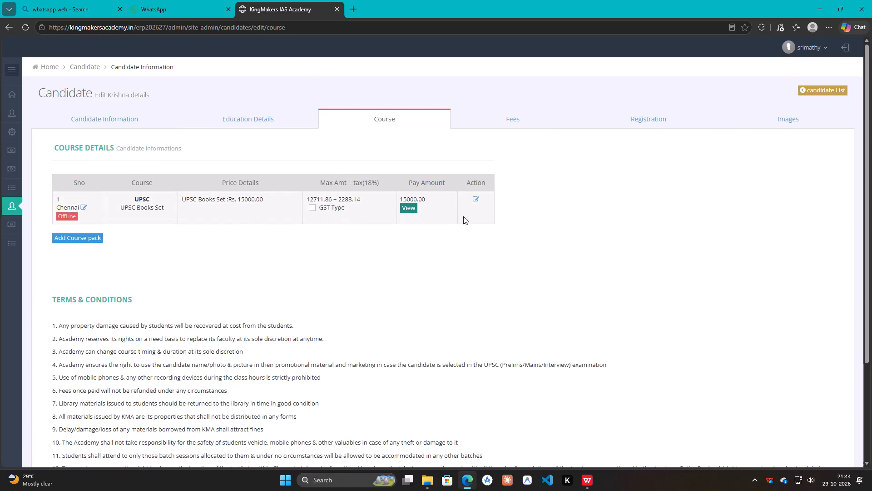
left_click(477, 197)
left_click(557, 266)
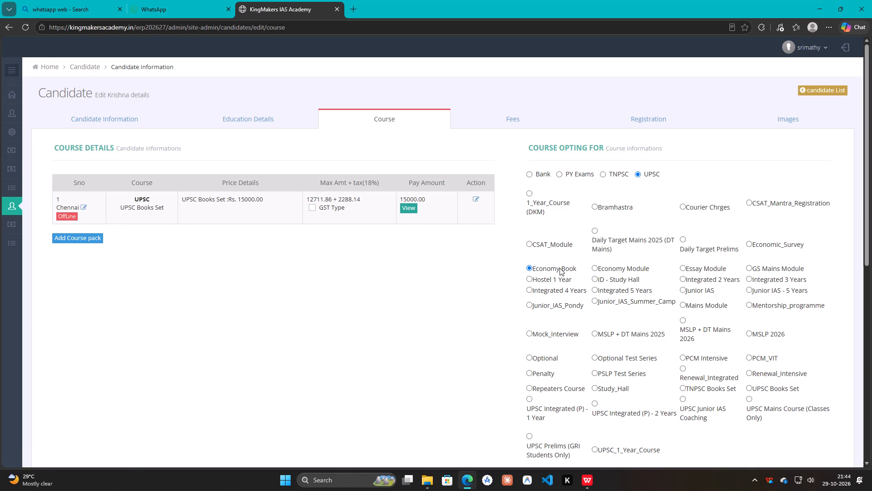
scroll(637, 324, "down", 4)
left_click(558, 181)
scroll(535, 205, "up", 2)
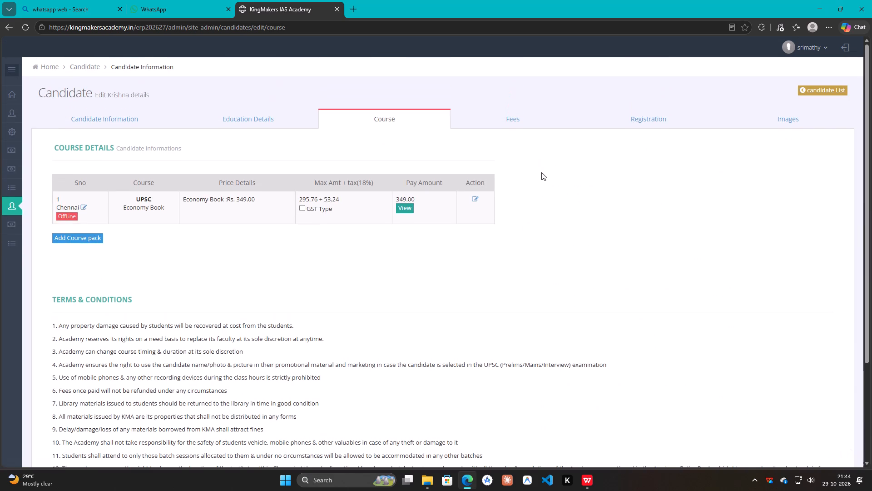
left_click(514, 124)
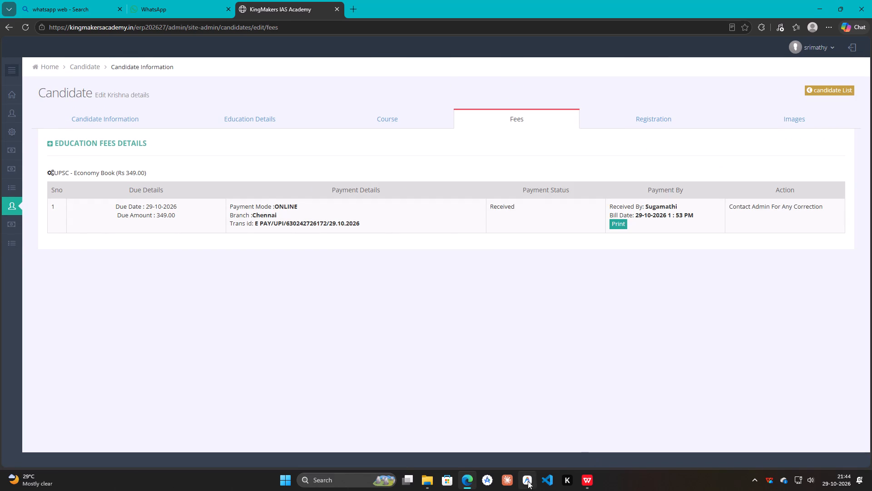
Look up the Books candidate from row 8 in the ERP, save Economy Book as the UPSC course, and check the fee details.
left_click(465, 479)
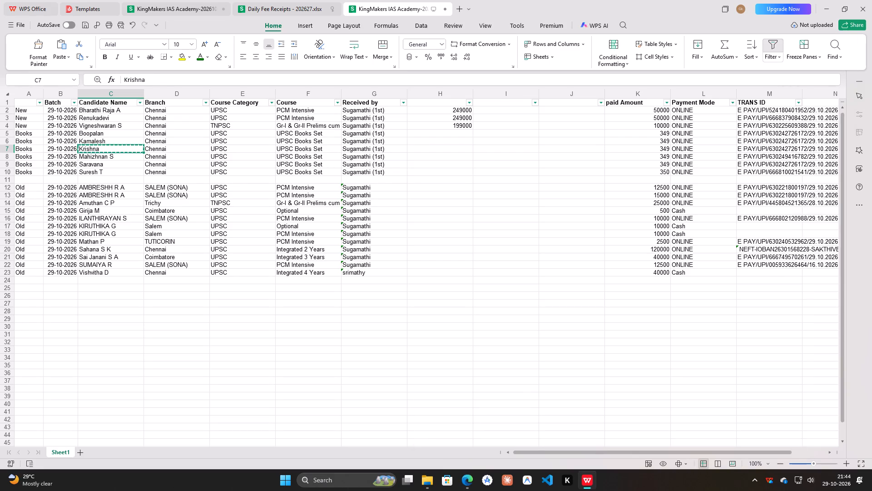
left_click(113, 156)
key("ctrl+c")
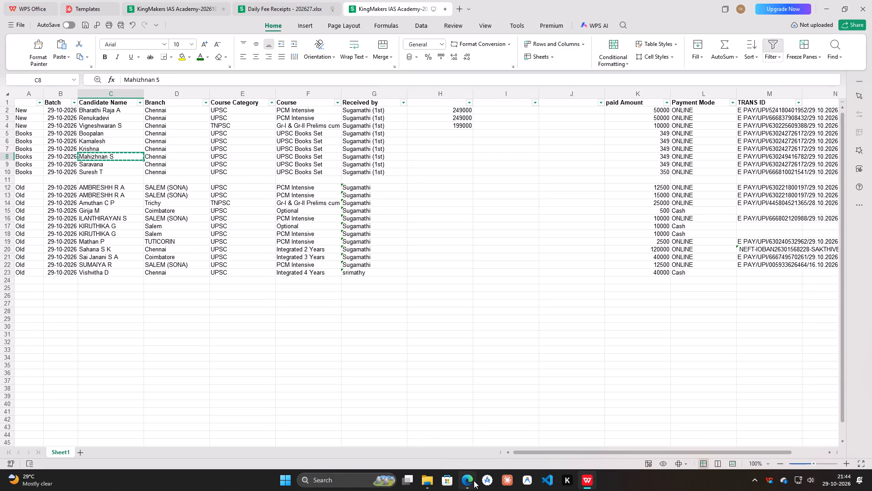
left_click(473, 481)
left_click(39, 207)
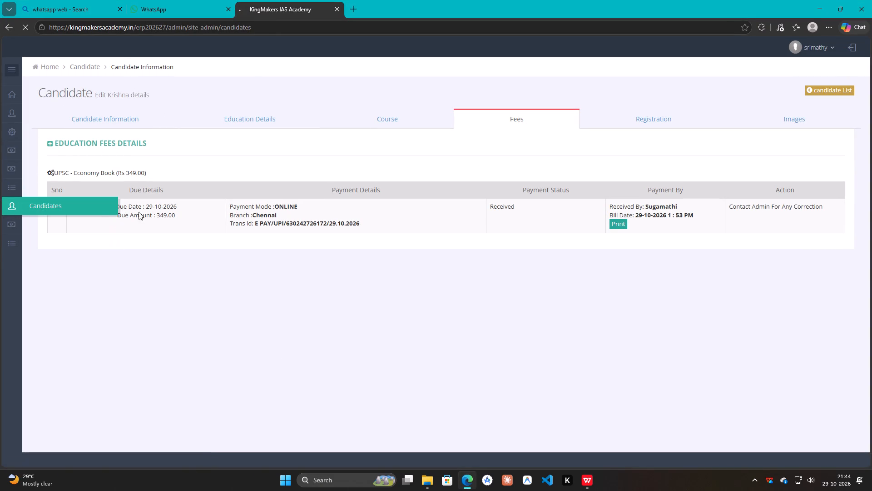
left_click_drag(177, 161, 42, 142)
key("ctrl+v")
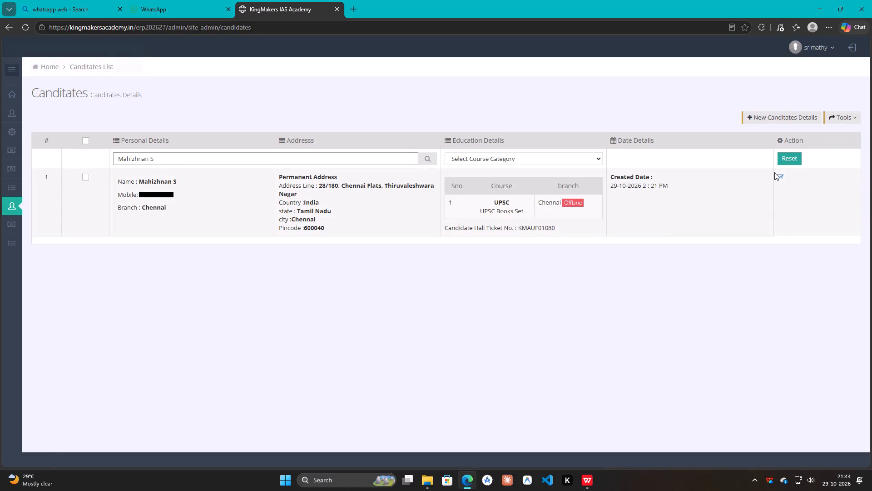
left_click(780, 178)
left_click(392, 110)
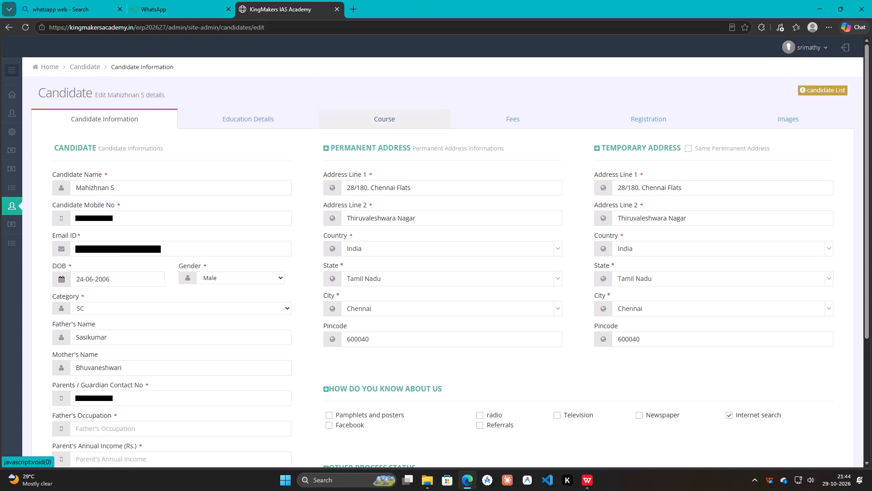
left_click(394, 120)
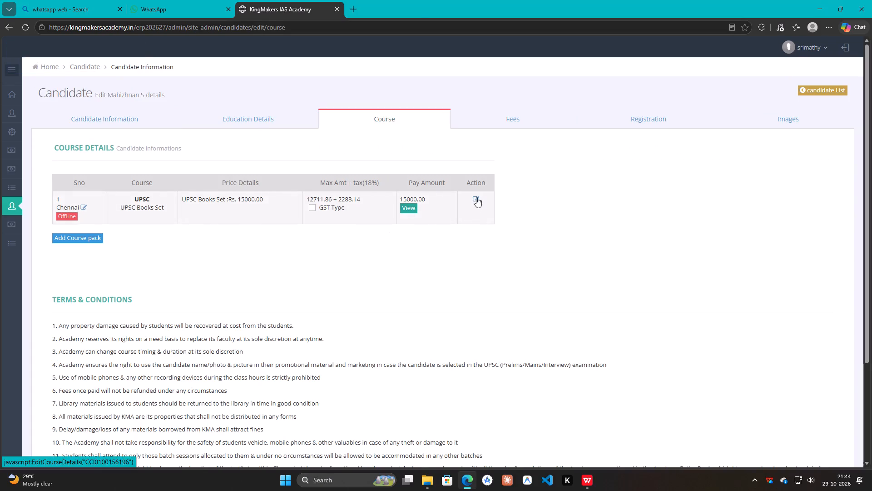
left_click(476, 197)
left_click(564, 271)
scroll(687, 320, "down", 4)
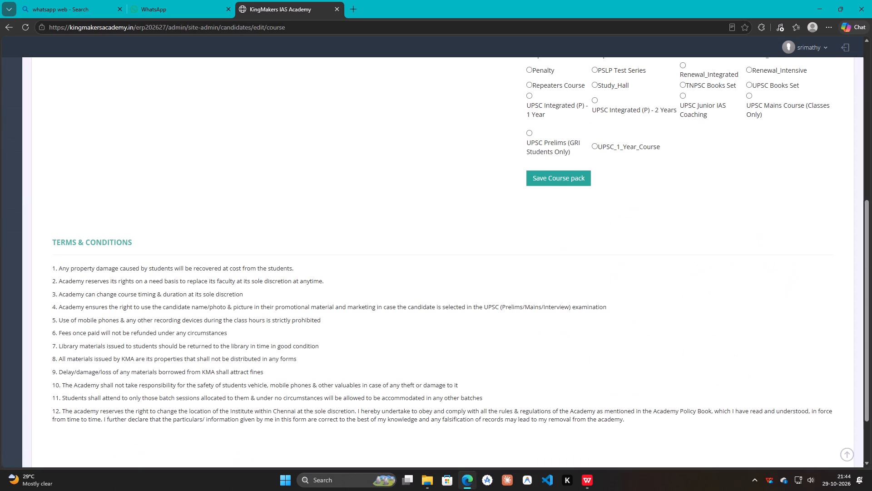
left_click(545, 180)
scroll(379, 207, "up", 2)
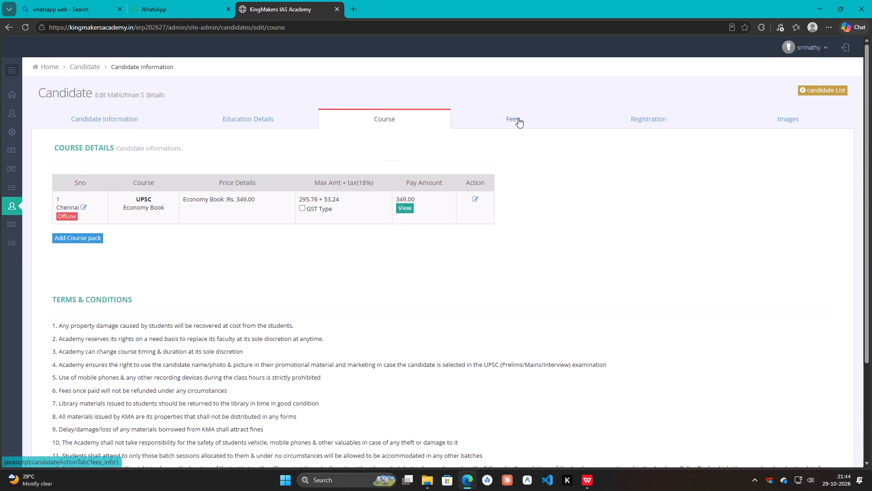
left_click(518, 118)
Look up the Books candidate from row 9 in the ERP, save Economy Book as the UPSC course, and check the fee details.
key("alt+Tab")
left_click(118, 161)
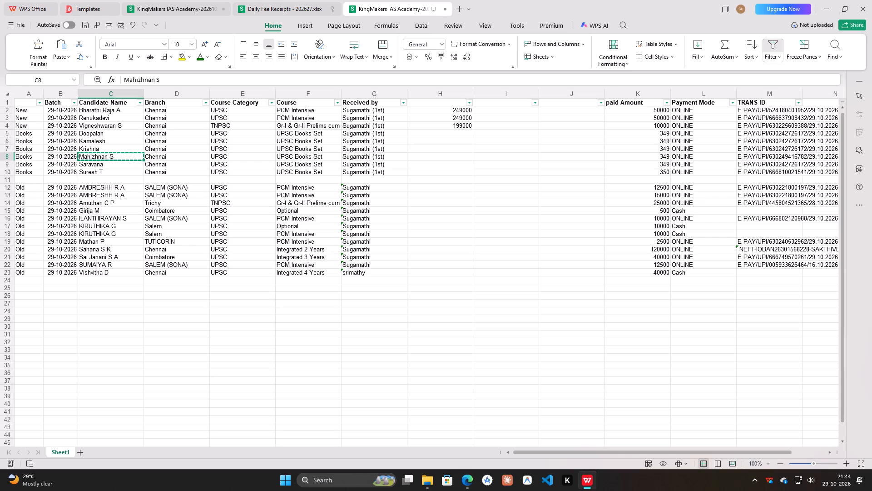
left_click(123, 159)
left_click(131, 160)
left_click(130, 169)
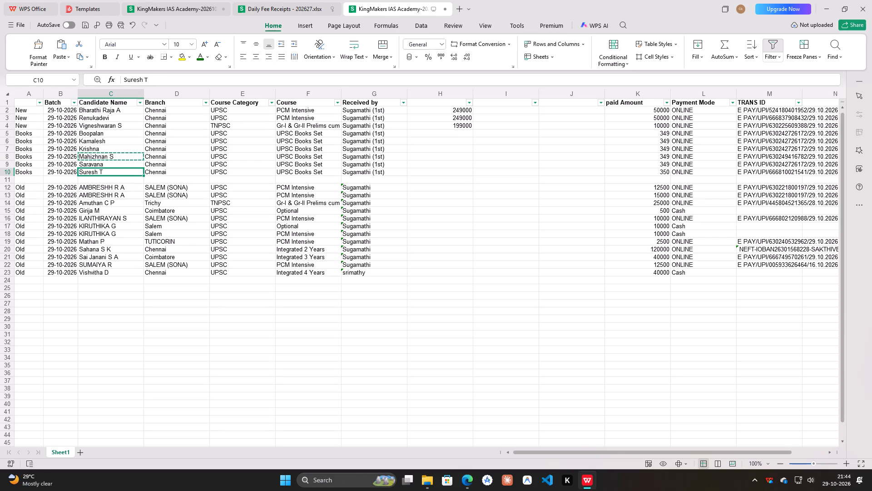
left_click(133, 165)
key("ctrl+c")
left_click(471, 484)
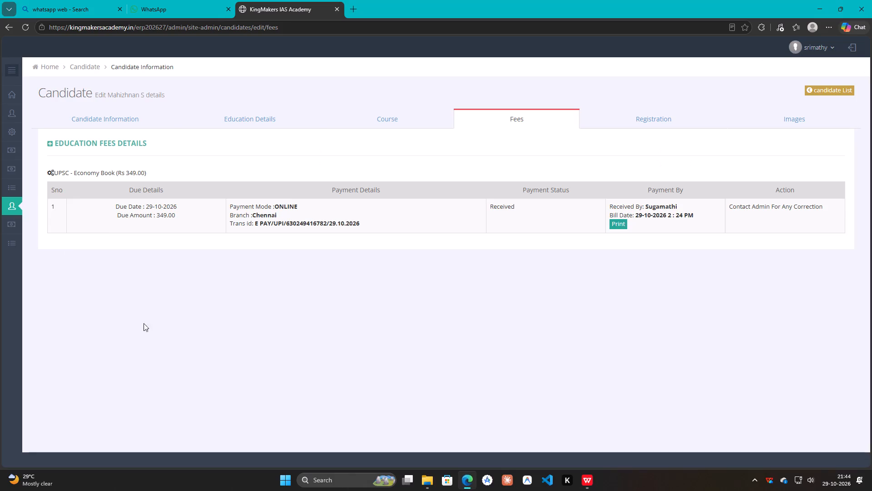
left_click(48, 207)
left_click_drag(165, 160, 79, 154)
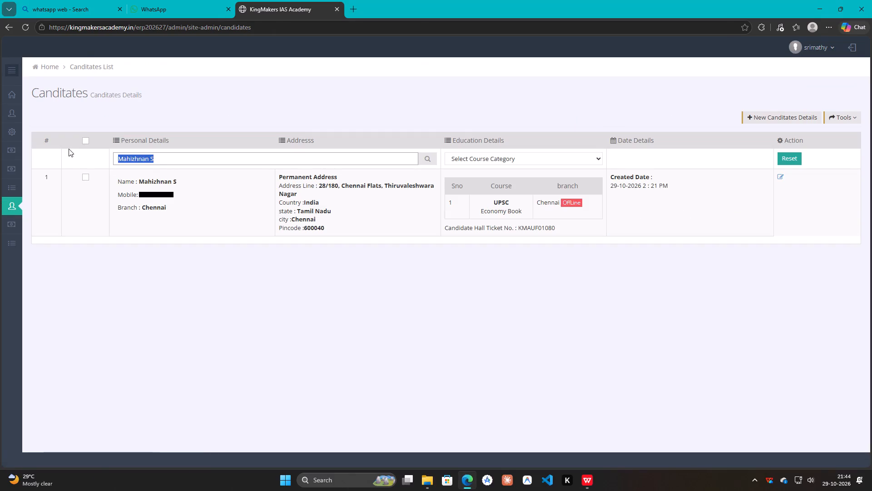
key("ctrl+v")
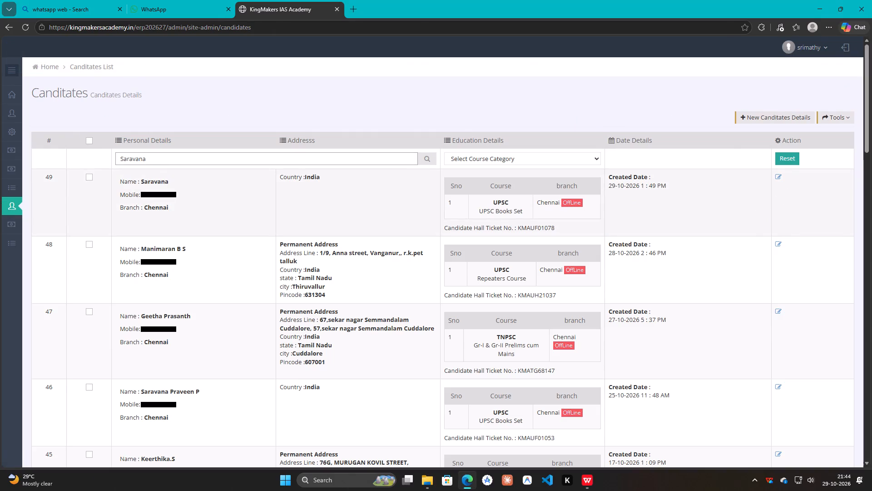
left_click(776, 178)
left_click(392, 124)
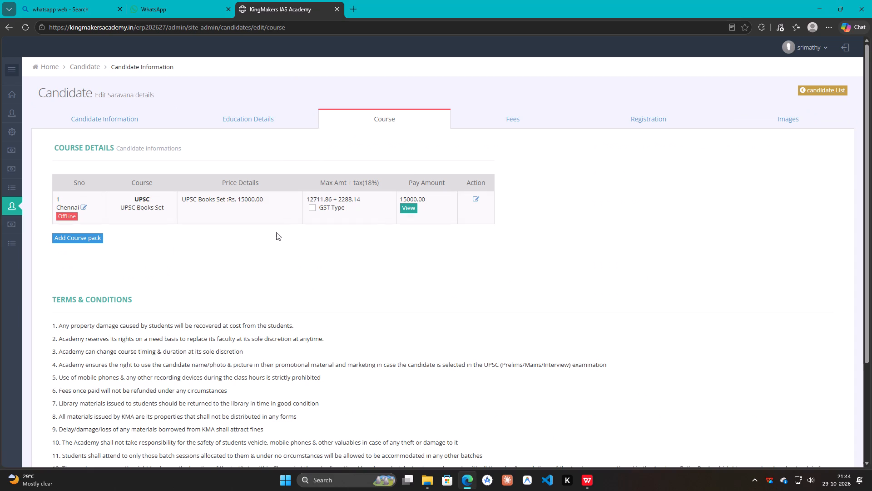
left_click(478, 197)
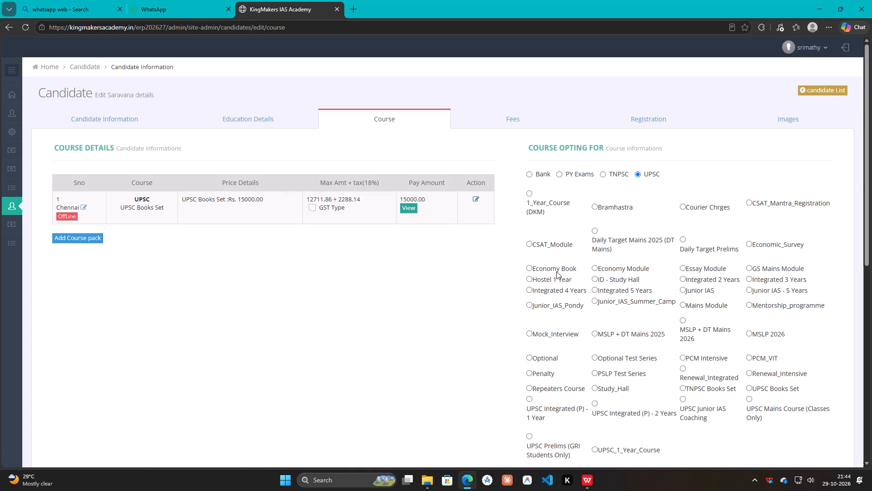
left_click(555, 264)
scroll(677, 400, "down", 3)
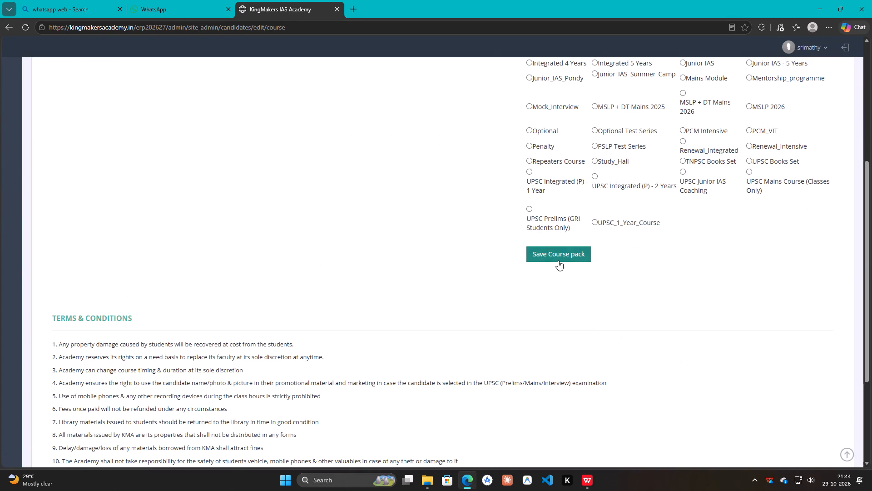
left_click(558, 261)
scroll(558, 245, "up", 2)
left_click(521, 121)
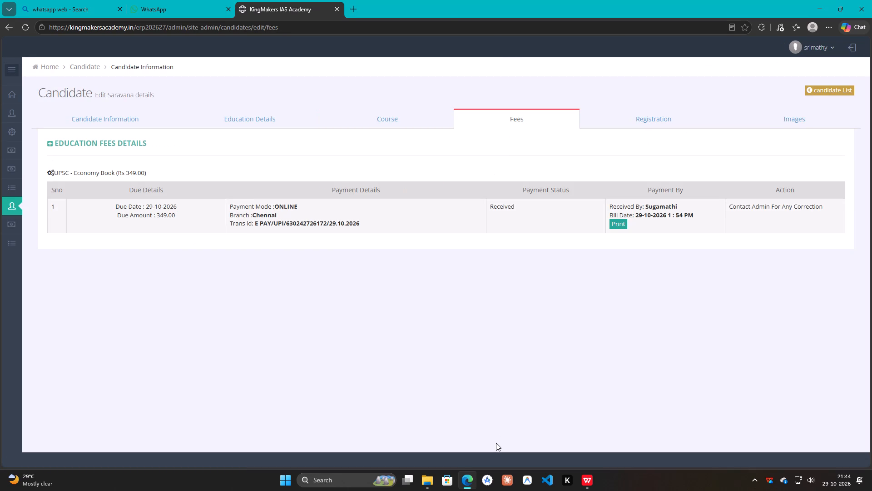
Look up the Books candidate from row 10 in the ERP, save Economy Book as the UPSC course, and open the fee details.
key("alt+Tab")
left_click(108, 170)
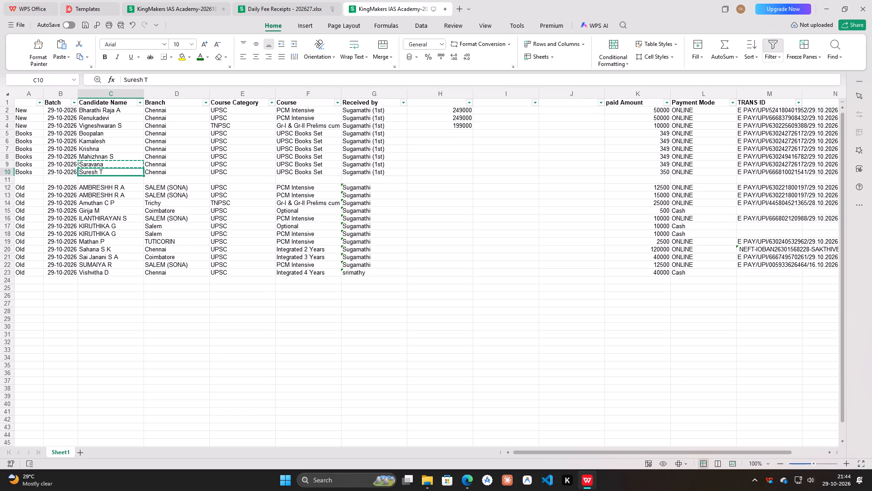
key("ctrl+c")
left_click(466, 481)
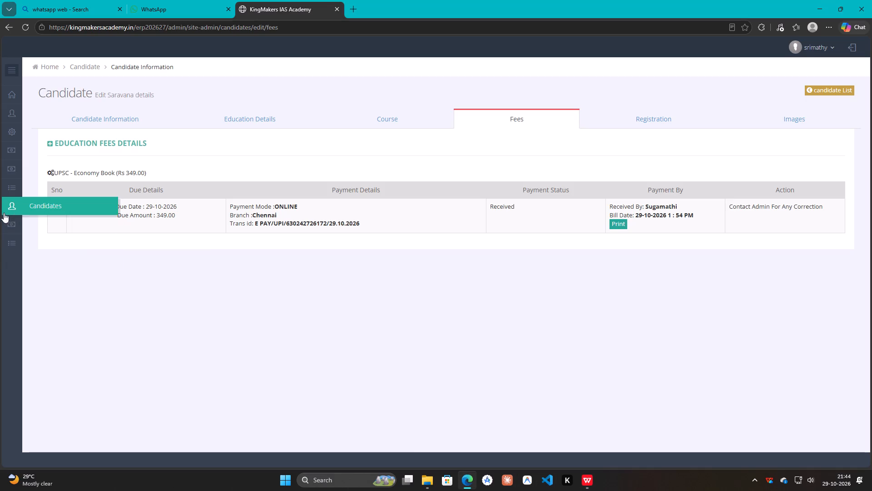
left_click(26, 211)
left_click_drag(169, 161, 28, 137)
key("ctrl+v")
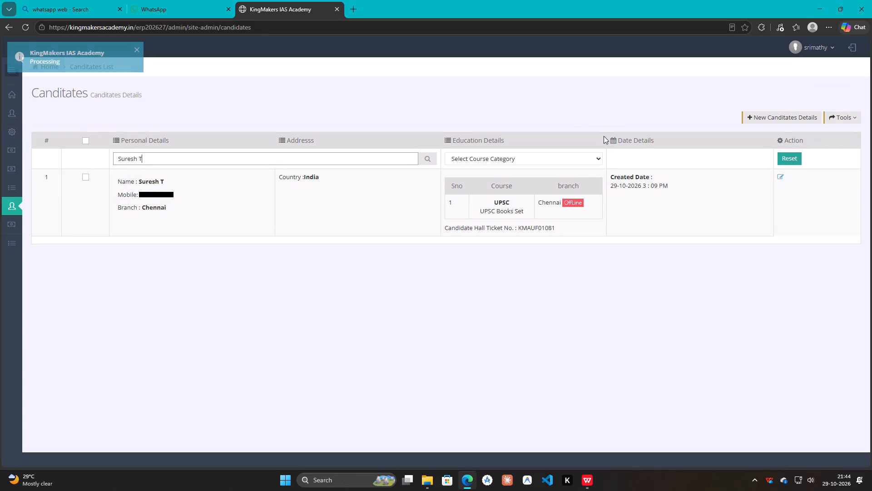
left_click(779, 176)
left_click(375, 127)
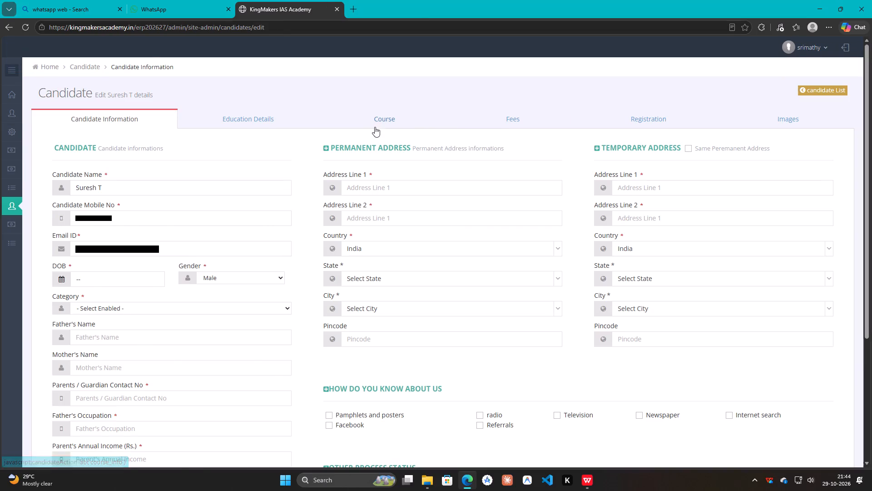
left_click(475, 200)
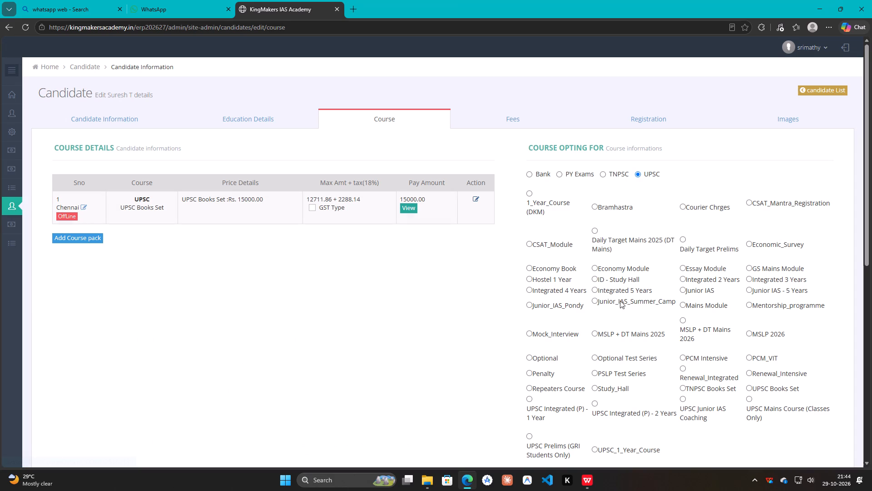
left_click(559, 270)
scroll(637, 344, "down", 3)
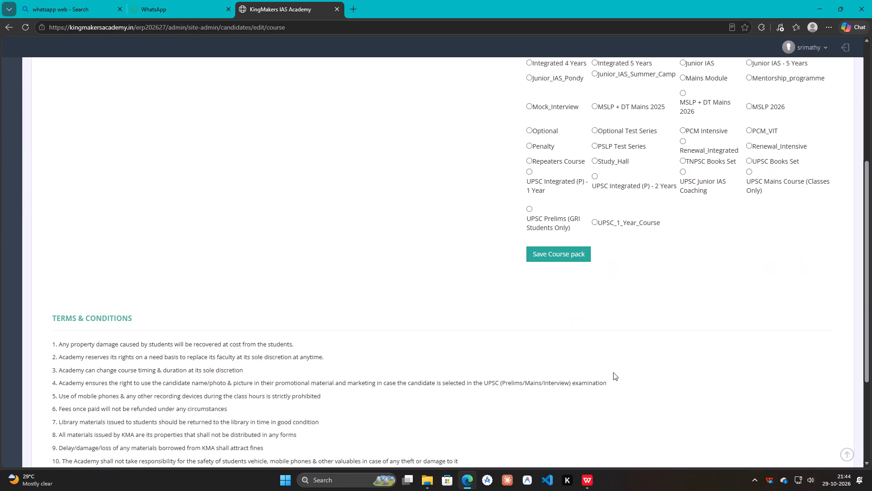
left_click(568, 250)
scroll(473, 216, "up", 3)
left_click(506, 117)
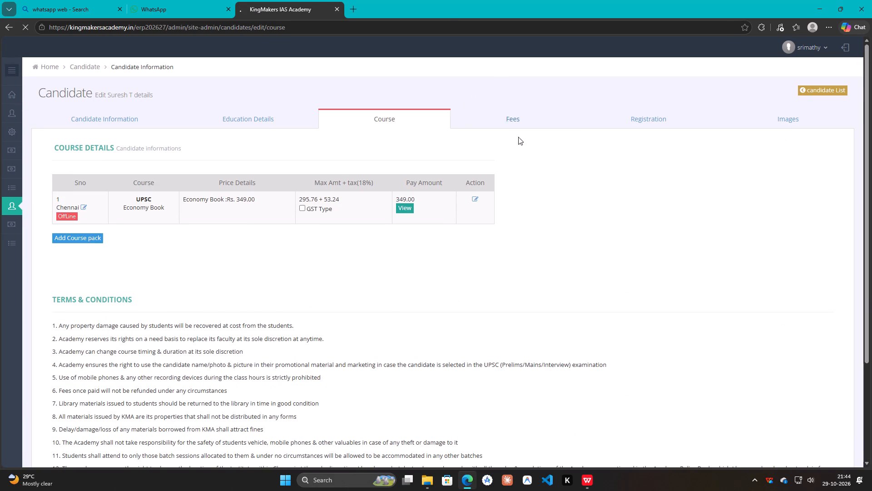
Fill column H for the Books candidates in rows 5 to 10 with 349, checking the row 10 candidate's fee details in the ERP.
key("alt+Tab")
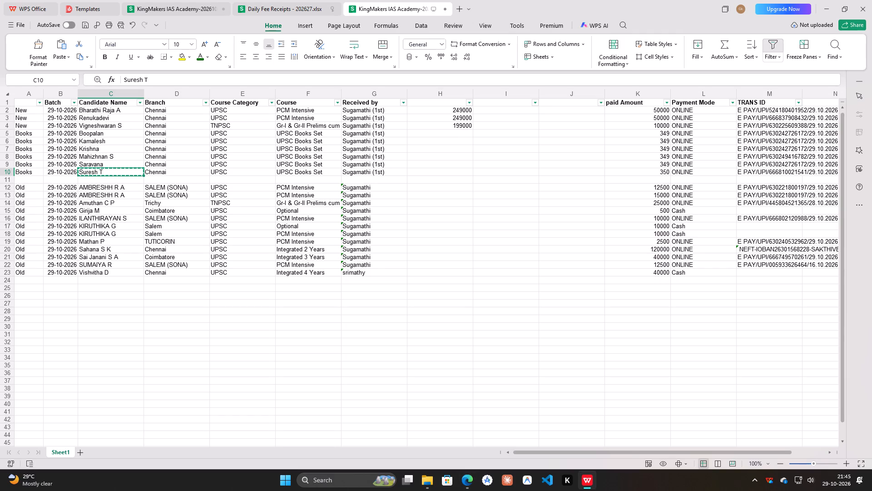
left_click(444, 136)
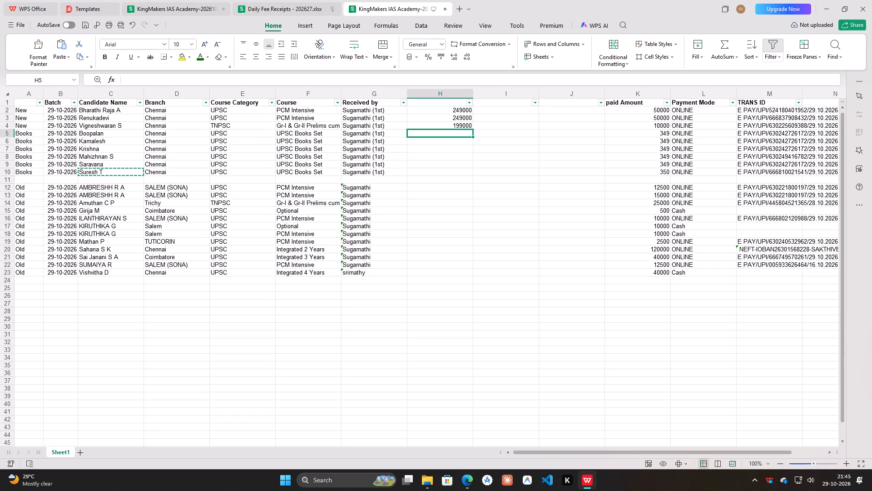
left_click(633, 133)
key("ctrl+c")
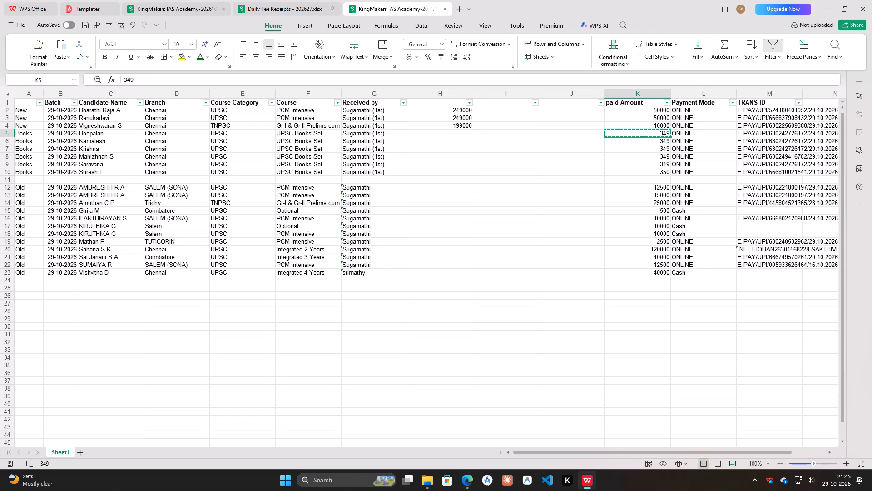
left_click_drag(461, 131, 456, 174)
key("ctrl+v")
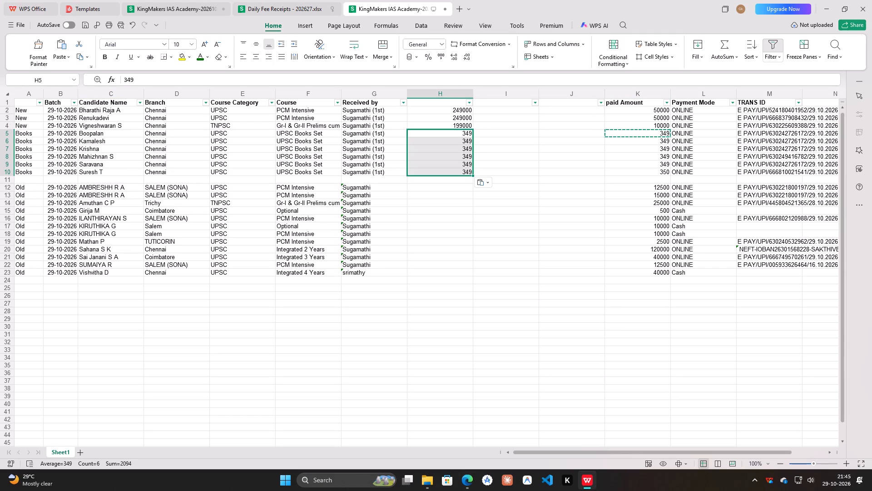
left_click(504, 131)
left_click(528, 193)
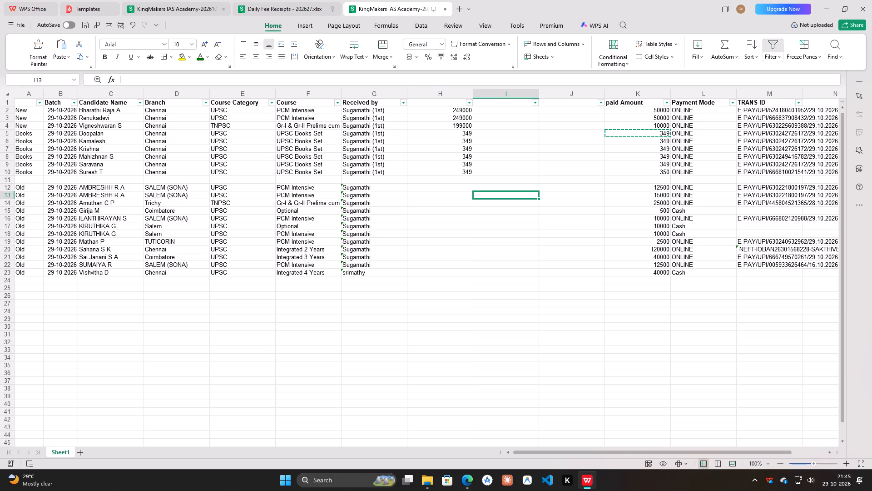
left_click(467, 477)
left_click(471, 477)
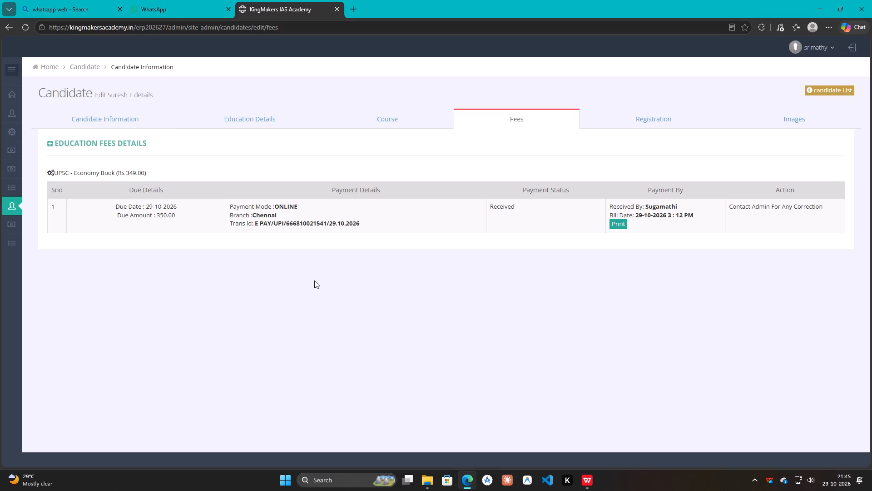
left_click(591, 483)
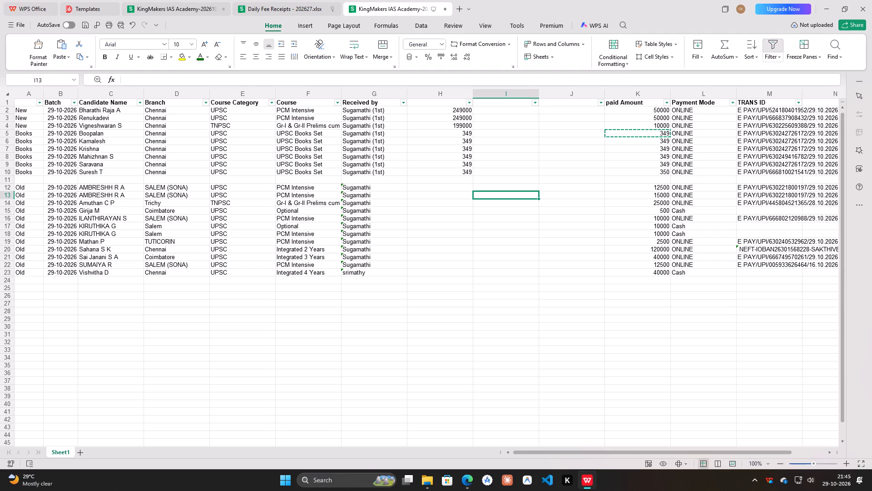
left_click(603, 351)
left_click(551, 195)
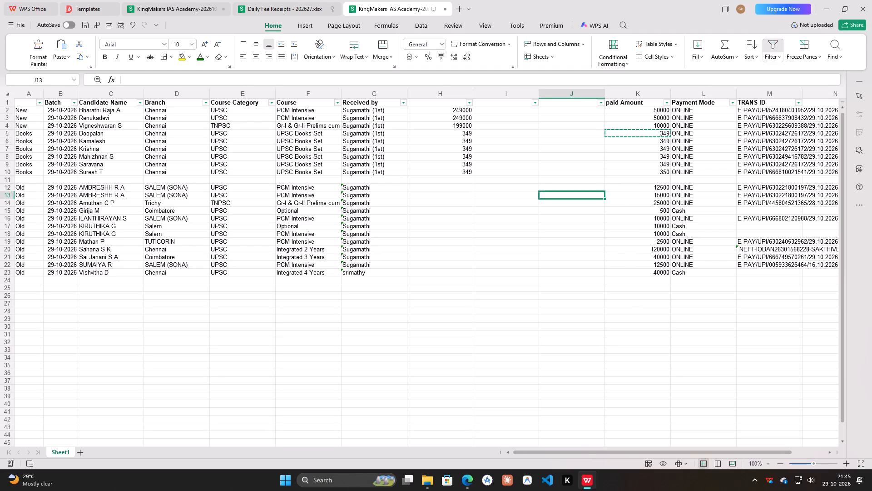
Look up the New candidate from row 2 in the ERP and enter the unscheduled fee amount, 89000, in column I of that row.
left_click(112, 107)
key("ctrl+c")
left_click(475, 479)
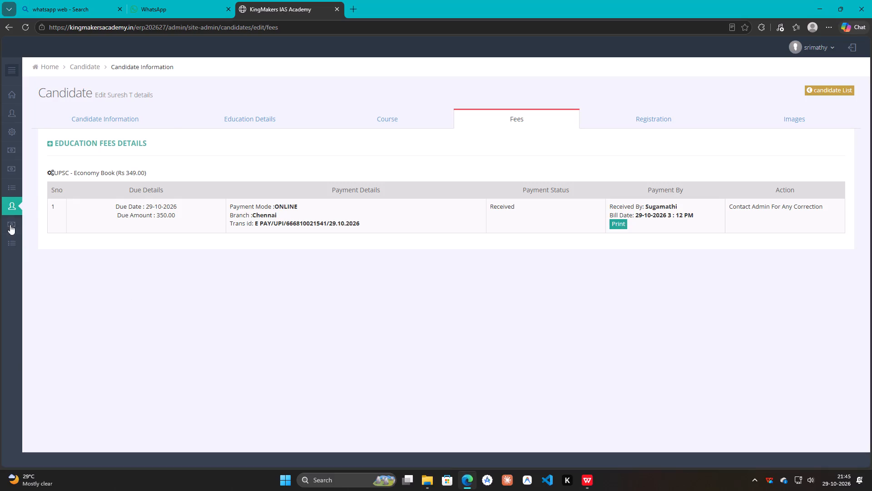
left_click(28, 206)
left_click_drag(188, 165, 0, 140)
key("ctrl+v")
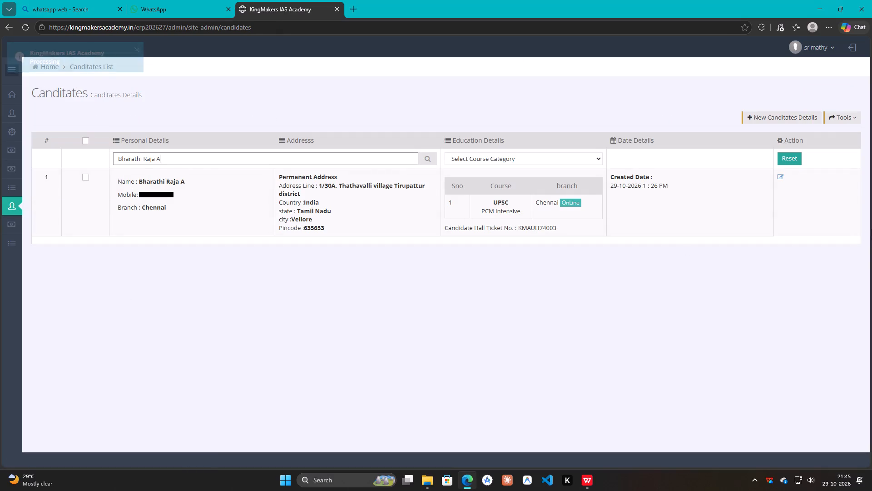
left_click(780, 176)
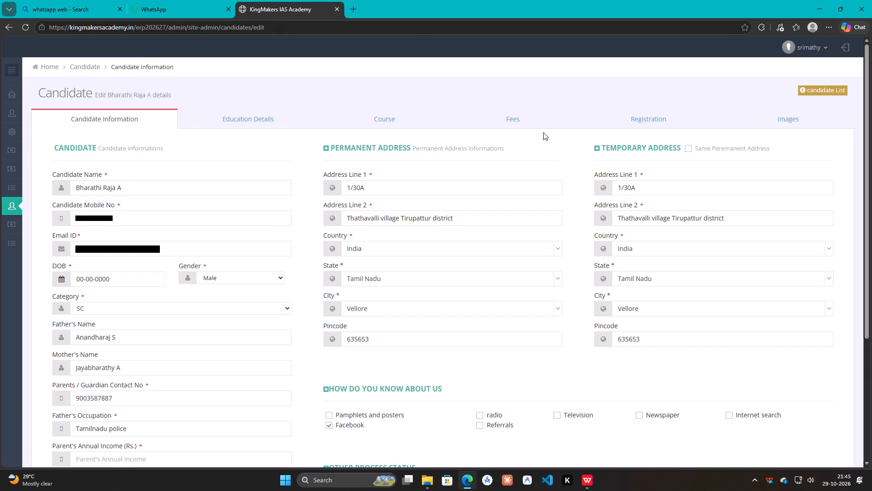
left_click(518, 120)
key("alt+Tab")
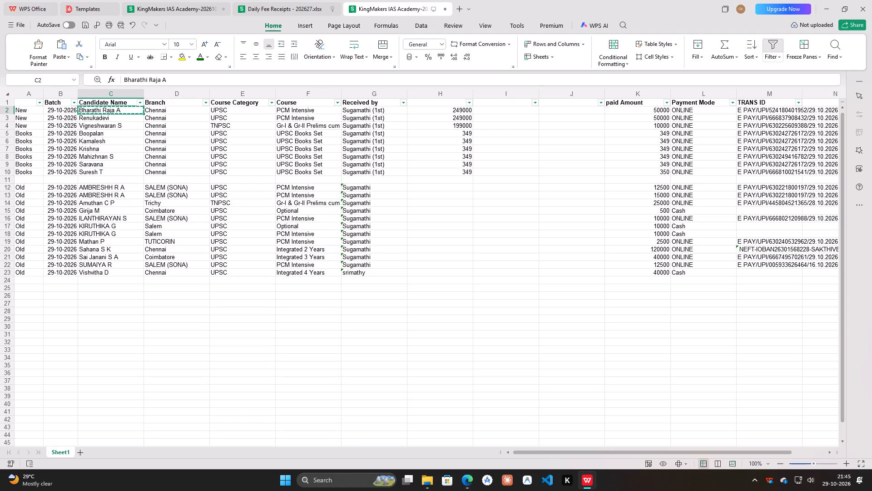
left_click(495, 112)
type("89000")
key("Return")
key("alt+Tab")
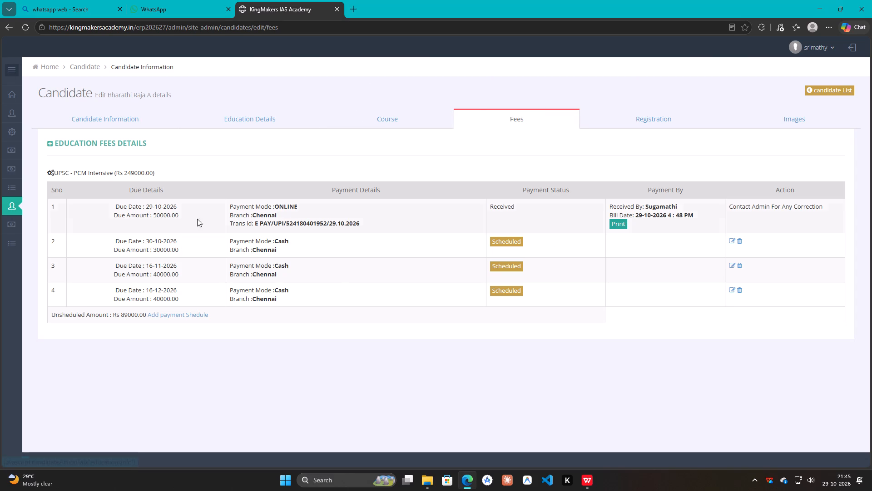
key("alt+Tab")
Look up the New candidate from row 3 in the ERP and enter the PCM Intensive unscheduled amount, 74700, in that row's column I.
left_click(124, 116)
key("ctrl+c")
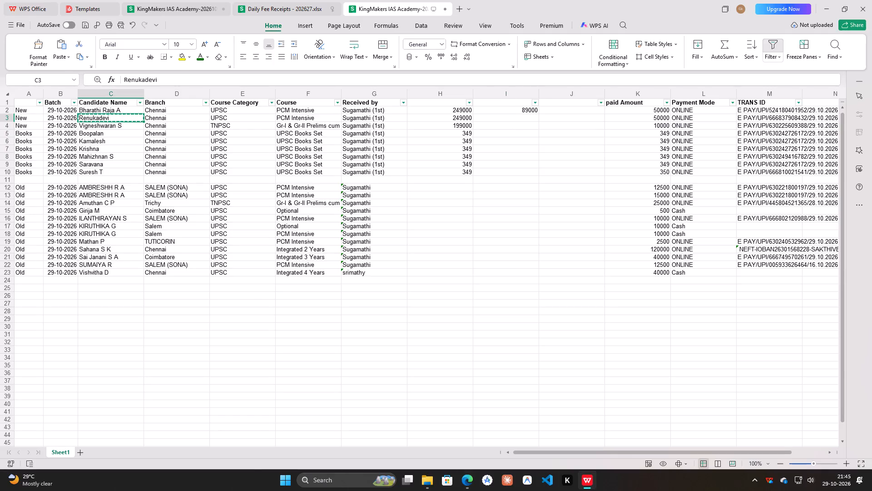
key("alt+Tab")
left_click(30, 204)
left_click_drag(175, 160, 49, 146)
key("ctrl+v")
left_click(782, 179)
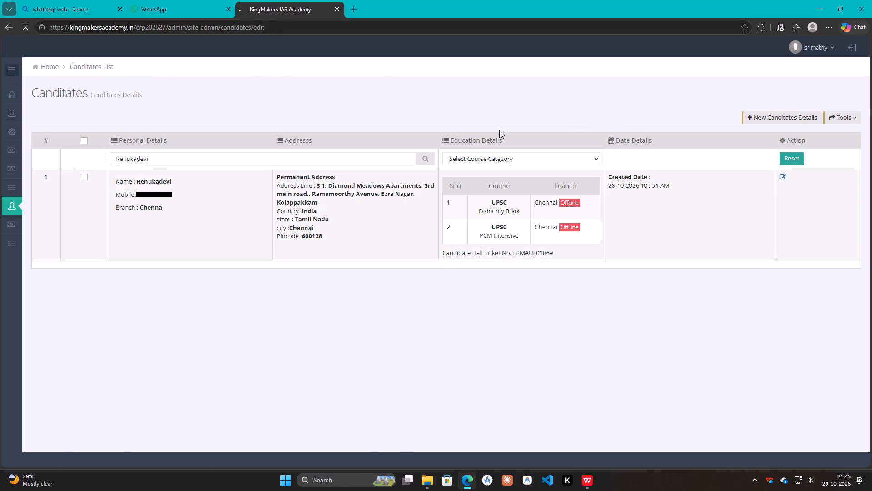
left_click_drag(512, 116, 508, 118)
left_click(513, 119)
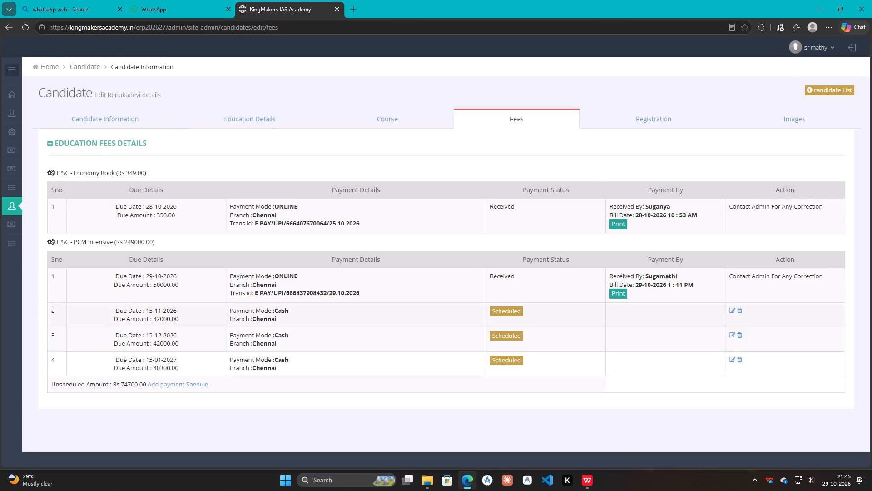
key("alt+Tab")
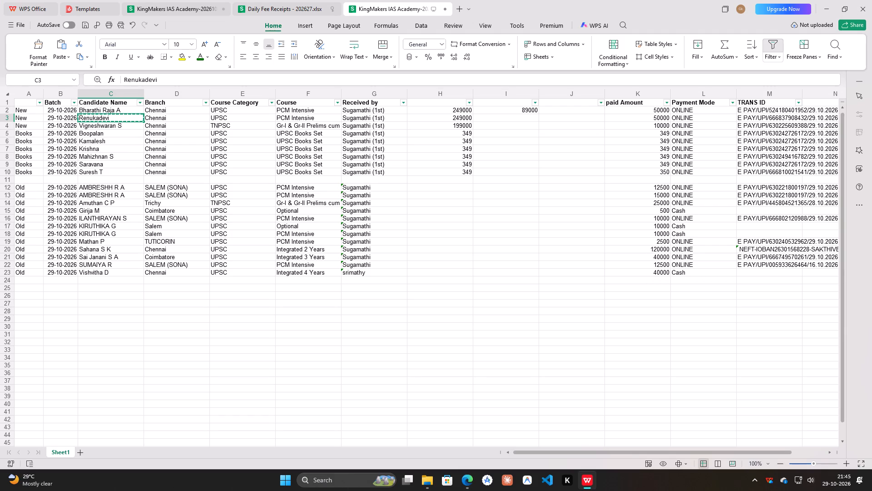
left_click(509, 115)
type("74700")
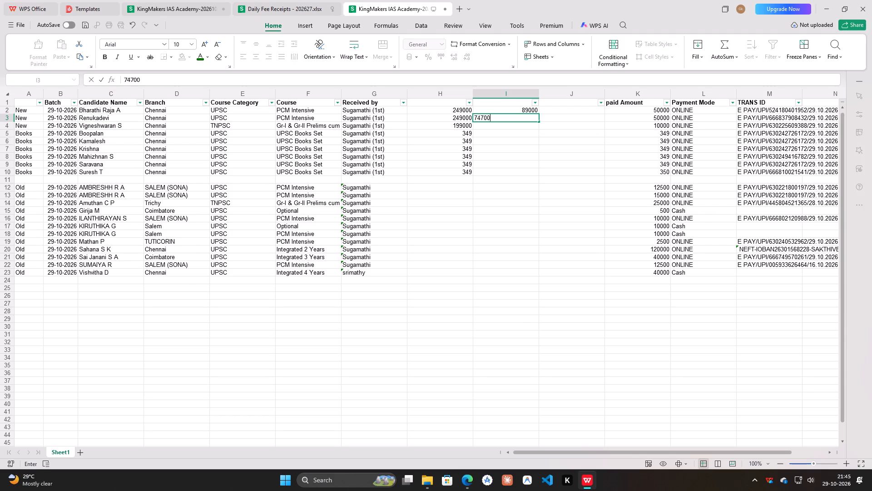
key("Return")
key("alt+Tab")
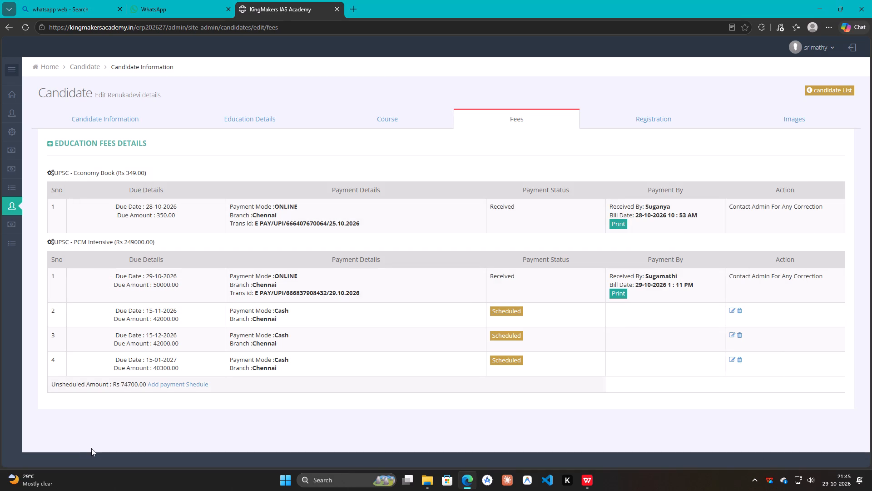
key("alt+Tab")
Look up the New candidate from row 4 in the ERP and enter the first TNPSC course's unscheduled amount, 30000, in that row's column I.
left_click(100, 125)
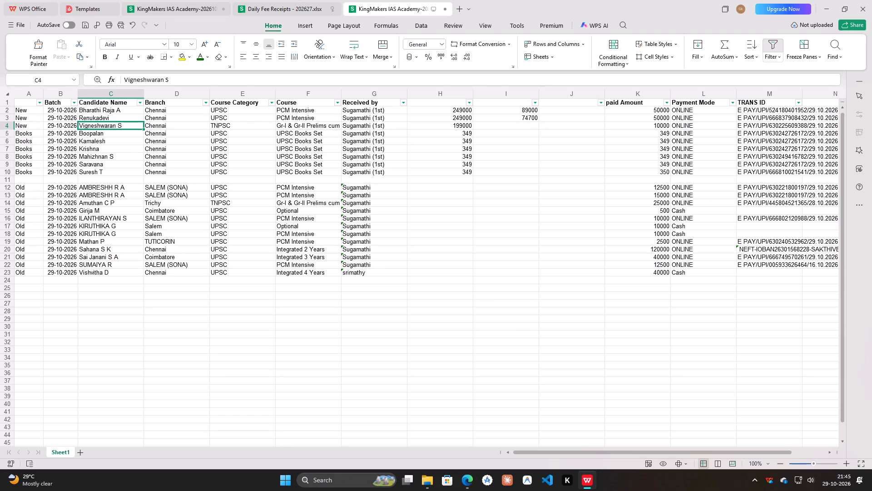
key("ctrl+c")
key("alt+Tab")
left_click(68, 204)
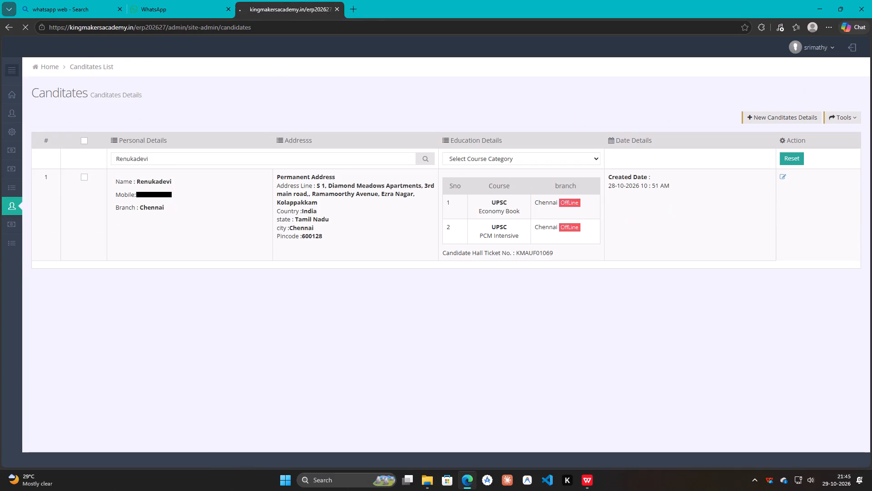
left_click_drag(174, 157, 10, 150)
key("ctrl+v")
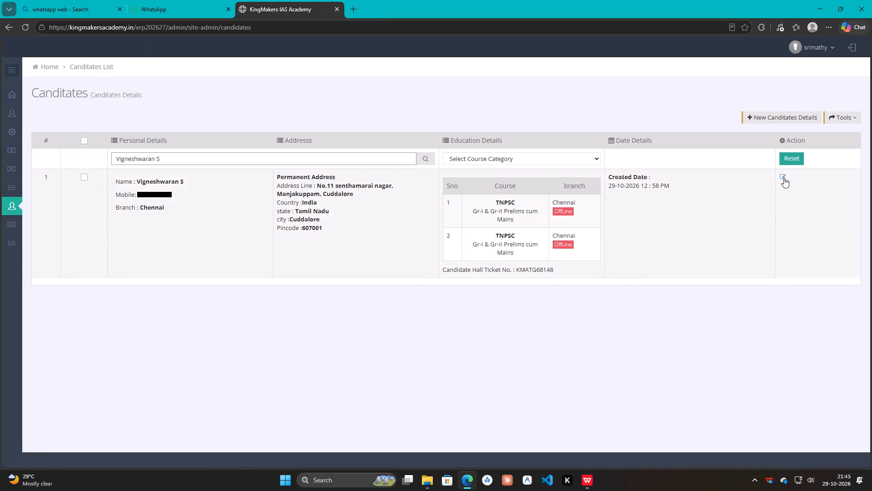
left_click(784, 177)
left_click(378, 111)
left_click(507, 116)
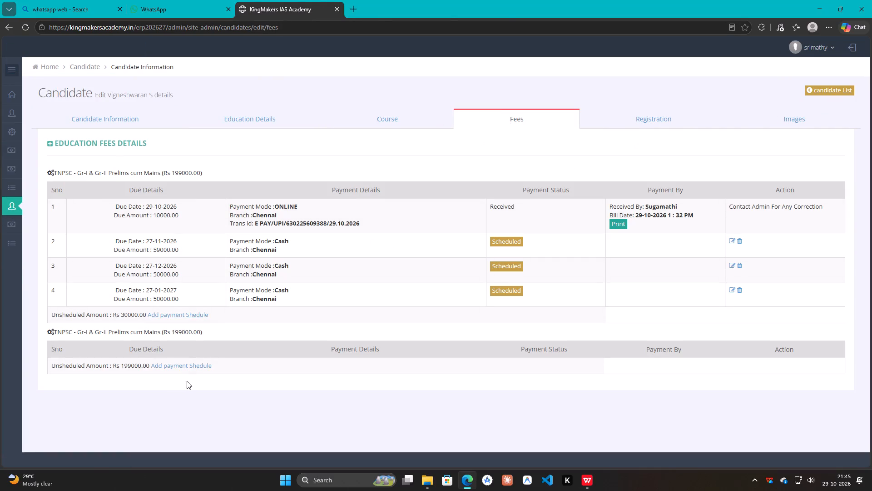
key("alt+Tab")
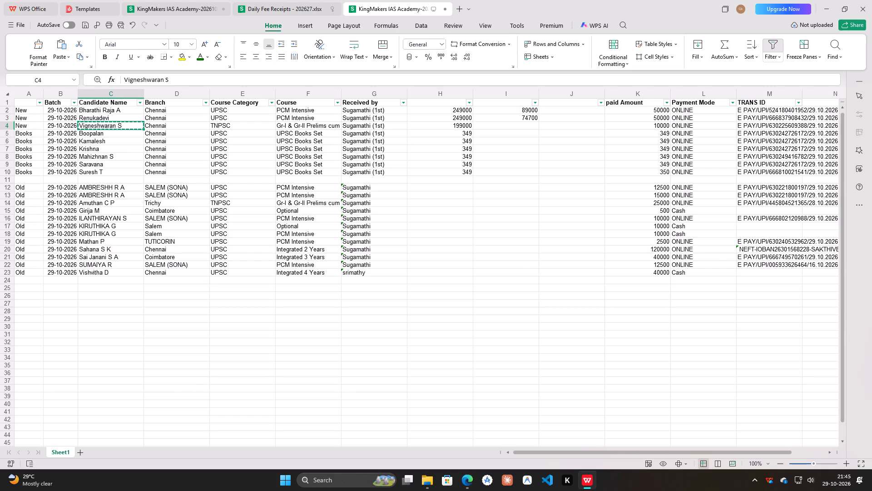
key("alt+Tab")
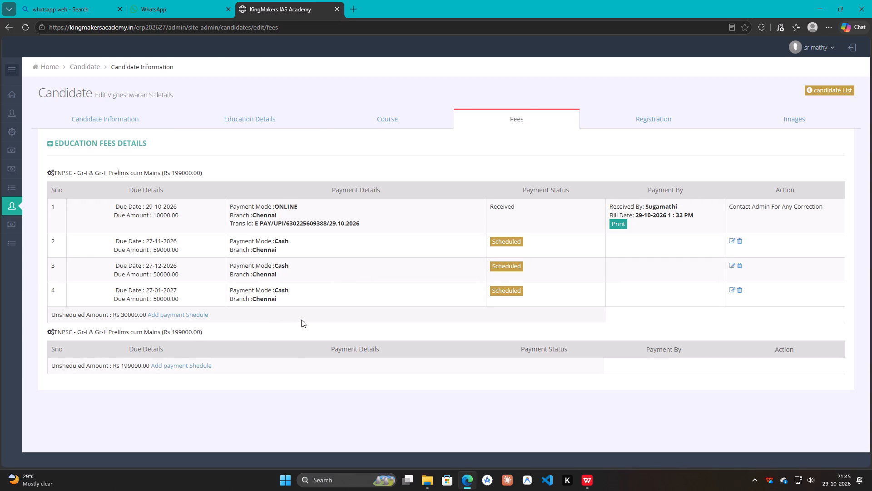
key("alt+Tab")
left_click(516, 129)
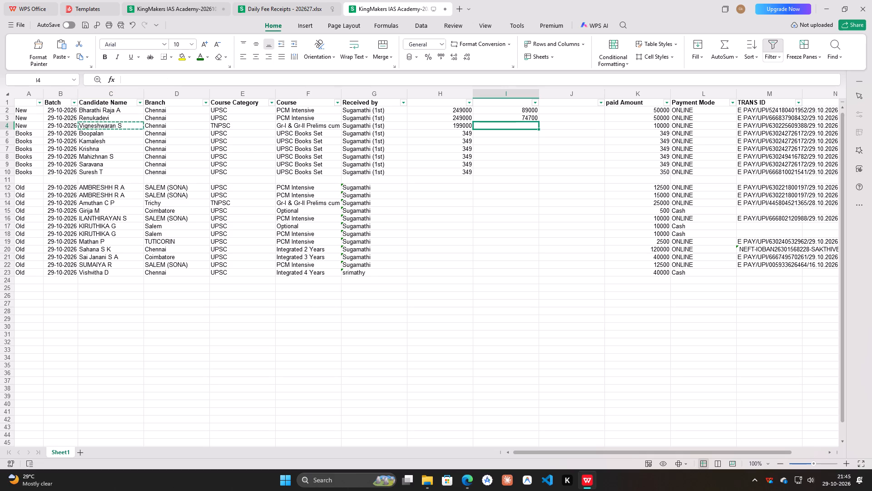
type("30000")
key("Return")
Enter 0 as the unscheduled amount in column I for the Books candidates in rows 5 to 10.
key("0")
key("Return")
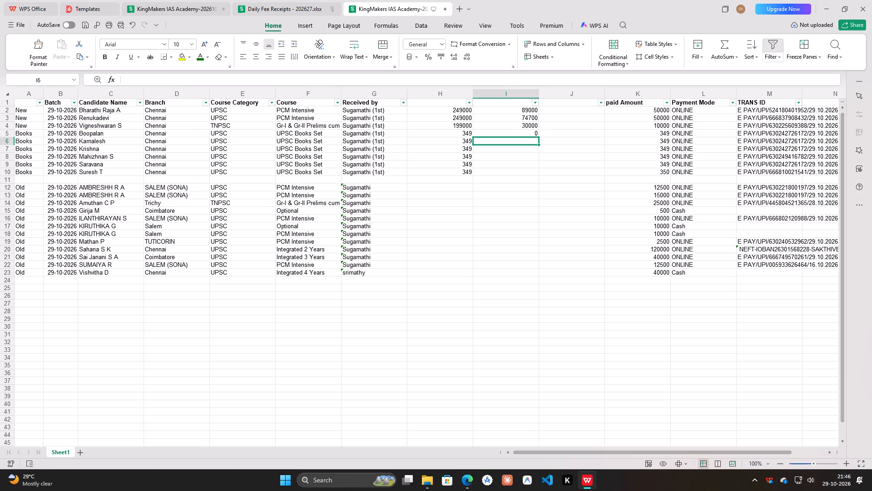
key("0")
key("Return")
key("0")
key("Return")
key("0")
key("Return")
key("0")
key("Return")
key("0")
key("Return")
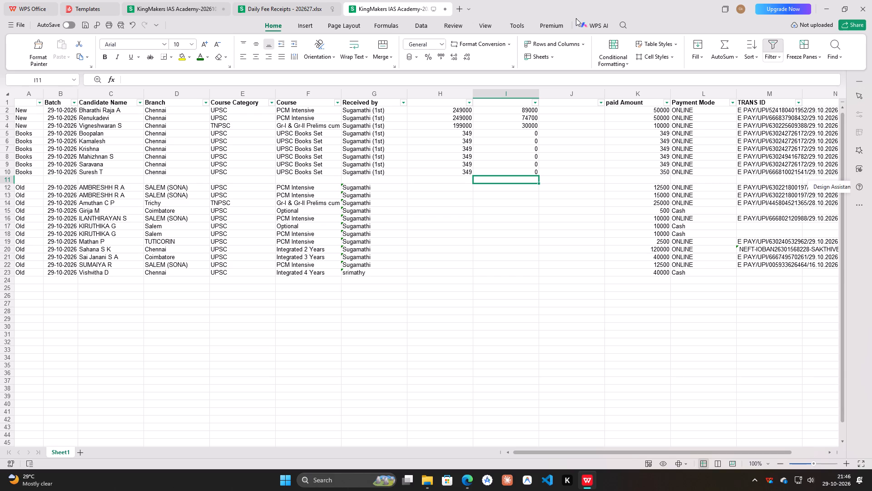
Copy the payment rows 2 to 23, columns A to M, into Daily Fee Receipts' October sheet, starting at cell C1034.
left_click_drag(32, 110, 756, 278)
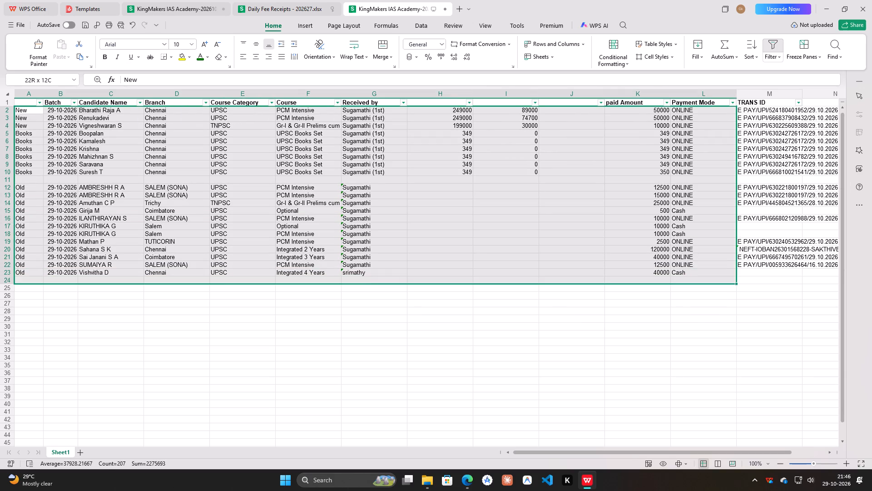
left_click_drag(756, 278, 764, 274)
key("ctrl+c")
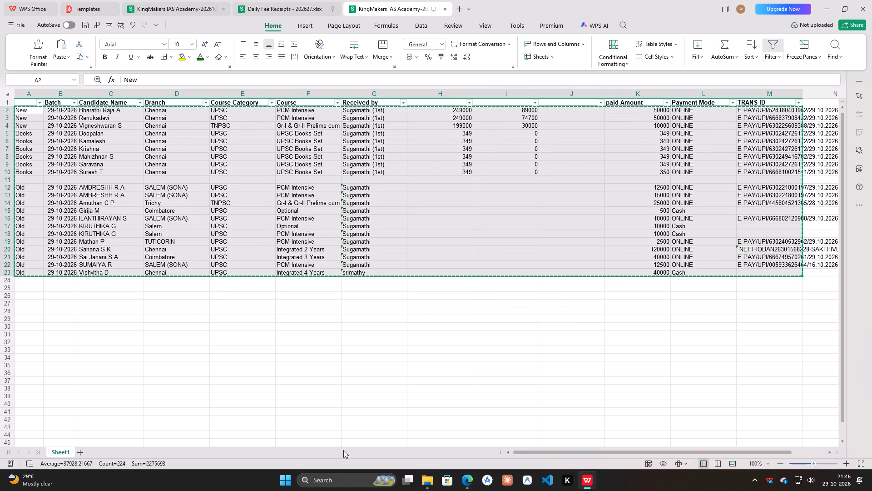
left_click(274, 0)
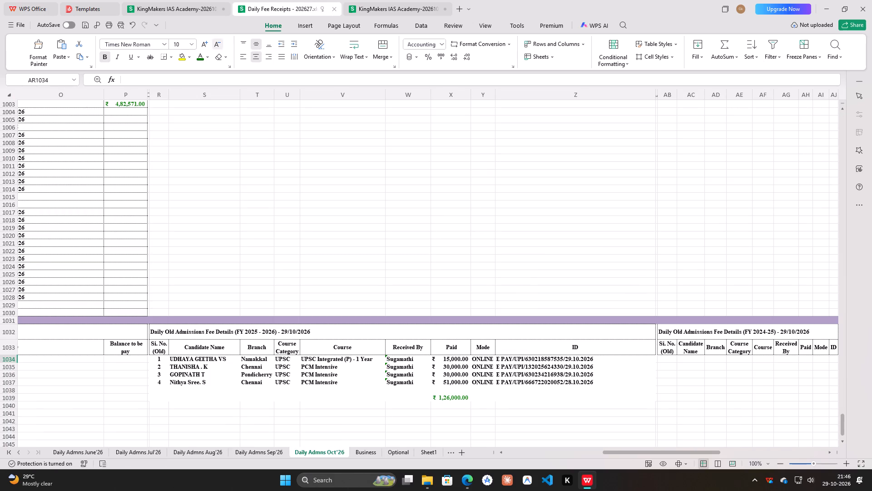
left_click_drag(701, 451, 260, 448)
left_click(58, 357)
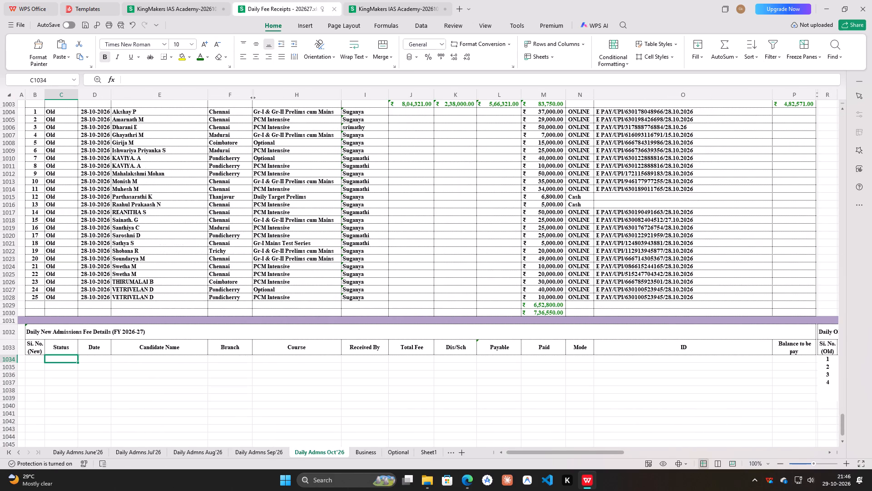
key("ctrl+v")
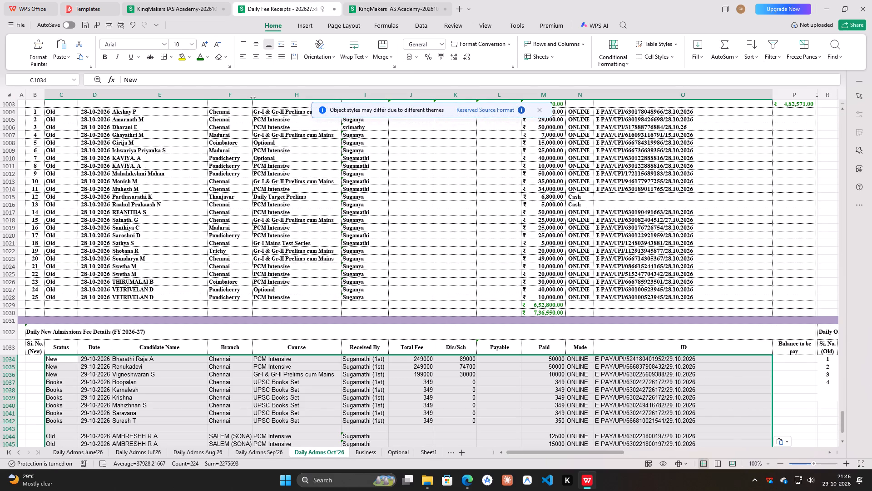
Enter a Payable formula in L1034 that subtracts the Dis/Sch amount in K1034 from the Total Fee in J1034.
left_click(509, 359)
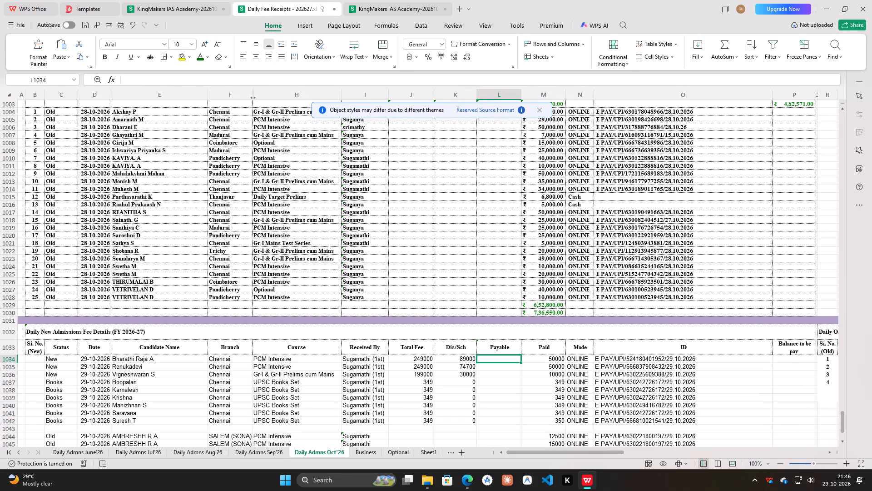
key("equal")
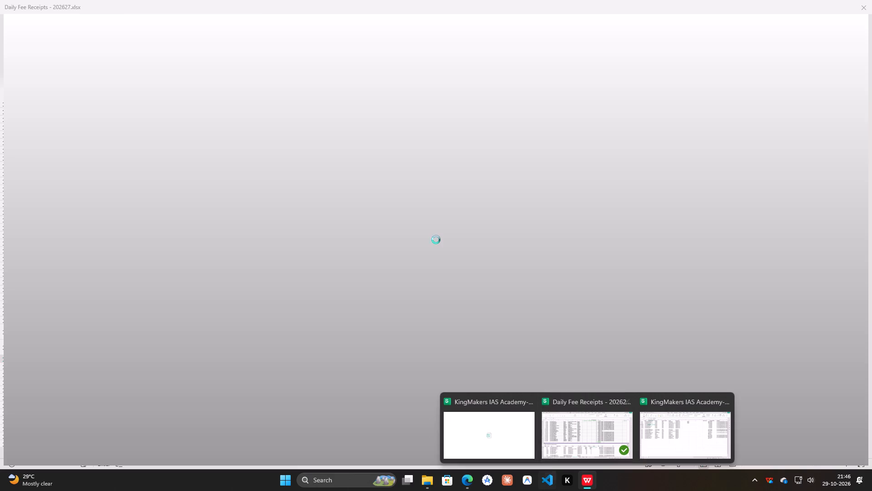
key("equal")
left_click(426, 358)
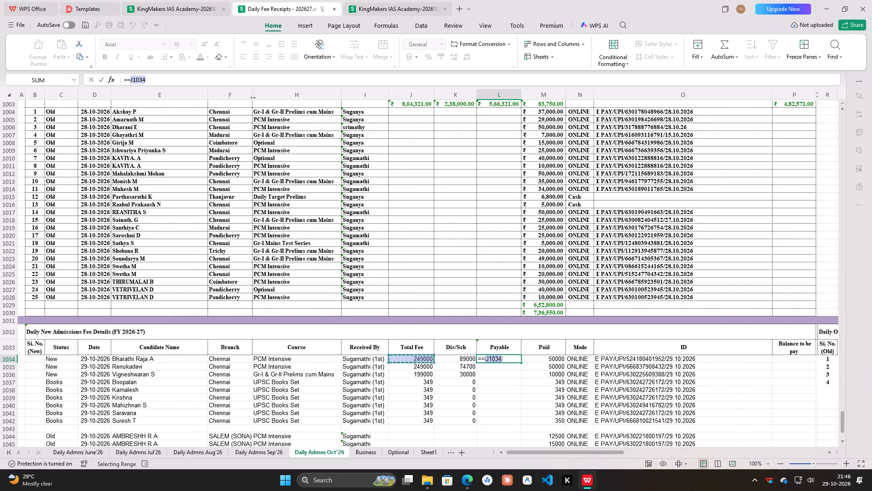
key("minus")
left_click(465, 361)
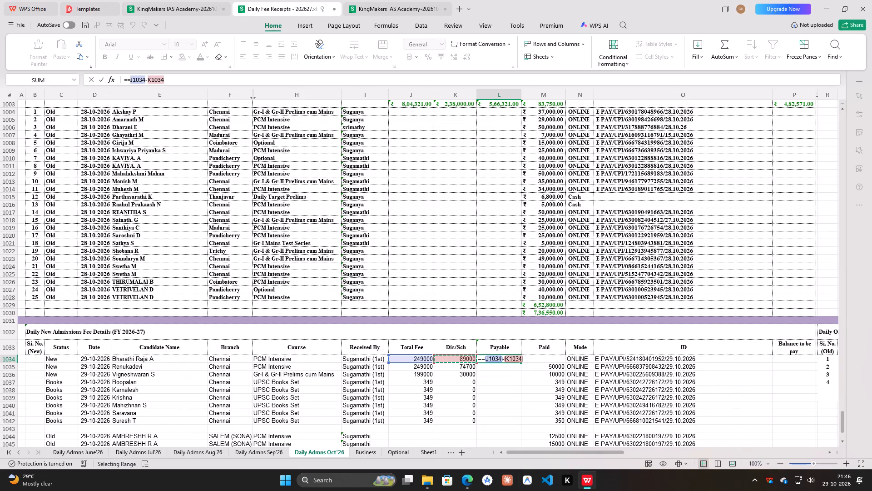
key("Return")
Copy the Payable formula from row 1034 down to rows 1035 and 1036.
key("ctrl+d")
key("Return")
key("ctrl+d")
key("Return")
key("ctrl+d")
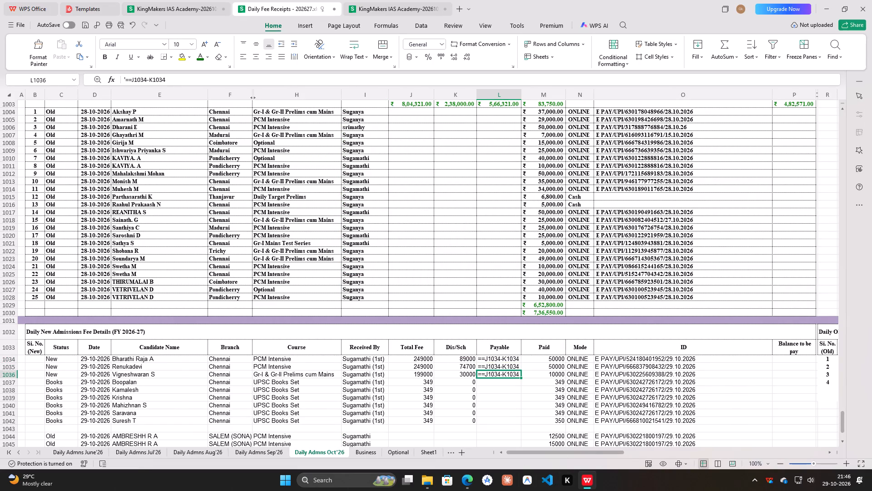
Correct the Payable formula in L1034 to =J1034-K1034 by removing the extra equals sign.
double_click(481, 359)
key("BackSpace")
key("BackSpace")
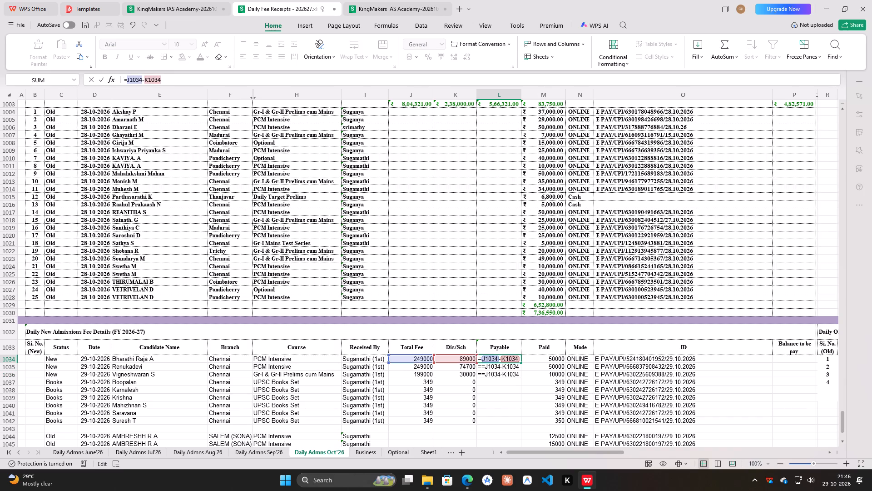
key("Return")
Fill the corrected Payable formula down column L from row 1035 through the last Books candidate in row 1042.
key("ctrl+d")
key("Return")
key("ctrl+d")
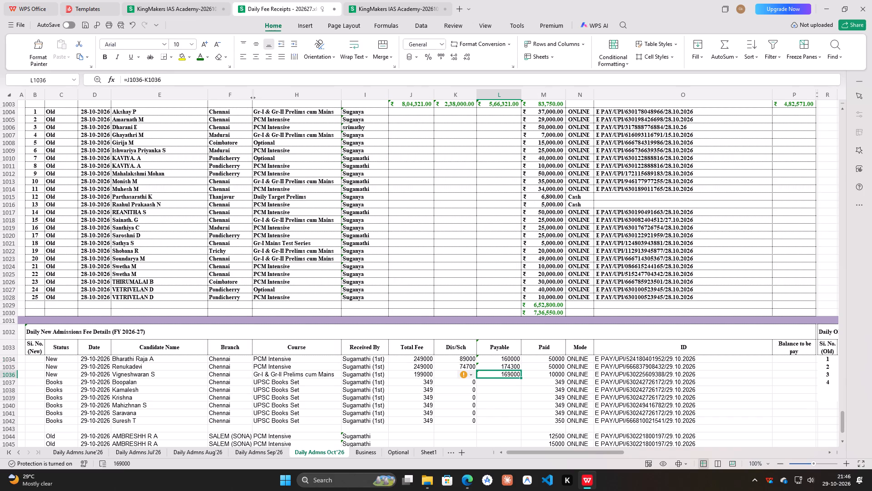
key("Return")
key("ctrl+d")
key("Return")
key("ctrl+d")
key("Return")
key("ctrl+d")
key("Return")
key("ctrl+d")
key("Return")
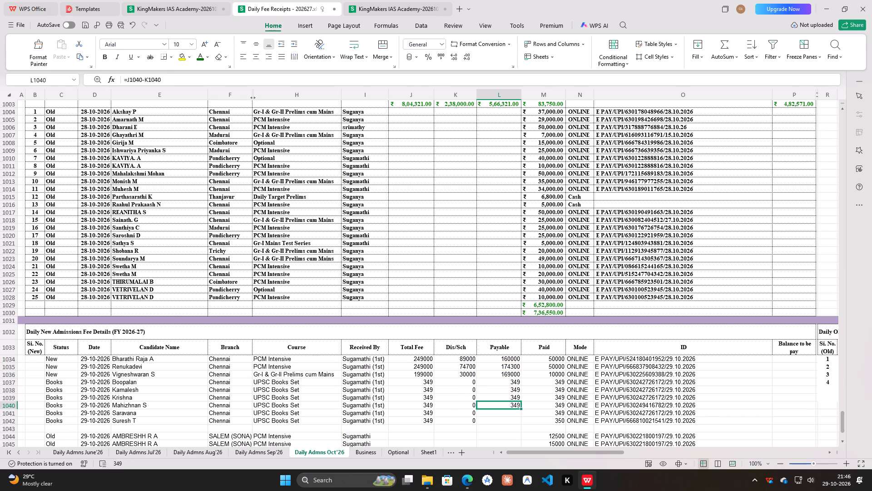
key("ctrl+d")
key("Return")
key("ctrl+d")
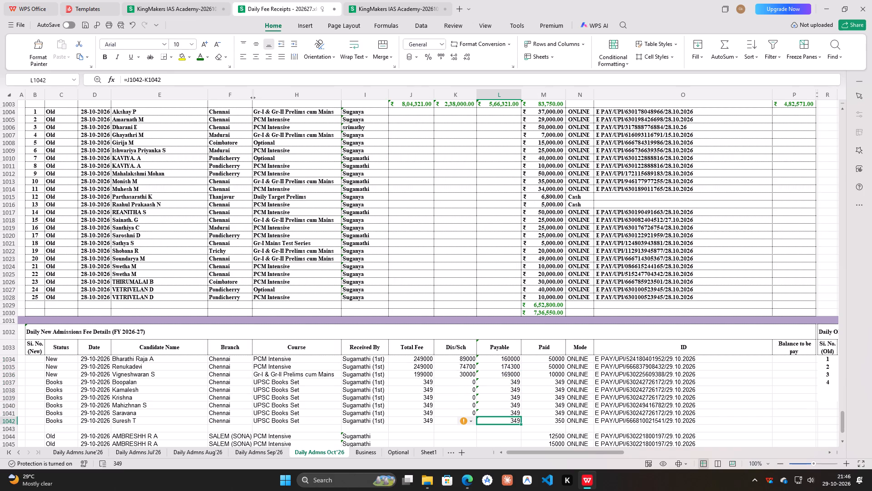
Calculate Balance to be pay in P1034 with =L1034-M1034 and fill the formula down to P1042.
left_click(788, 363)
left_click(795, 355)
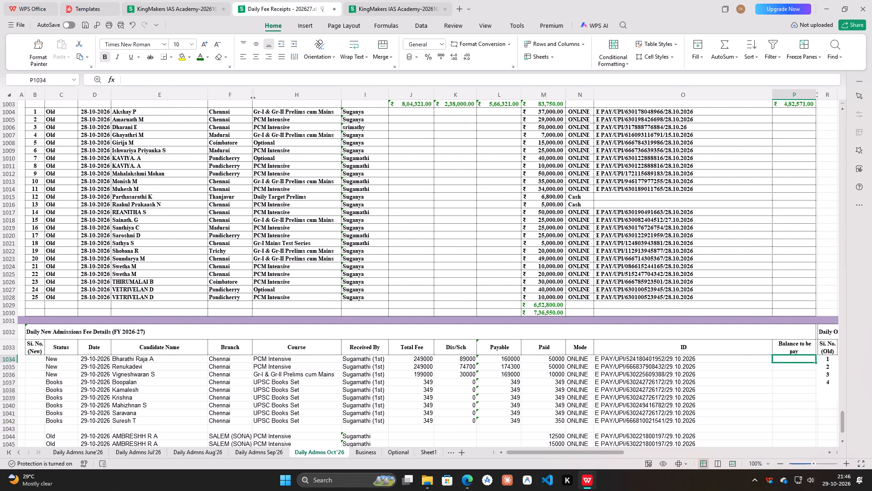
key("equal")
left_click(504, 360)
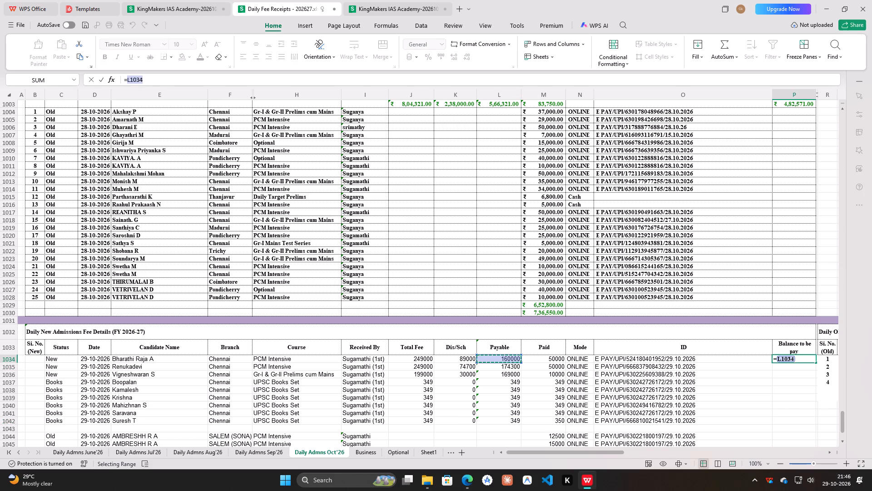
key("minus")
left_click(557, 356)
key("Return")
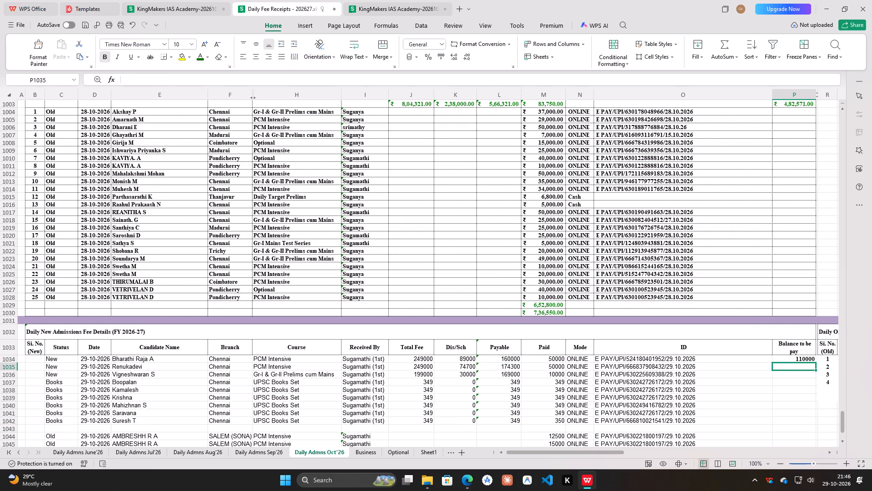
key("Up")
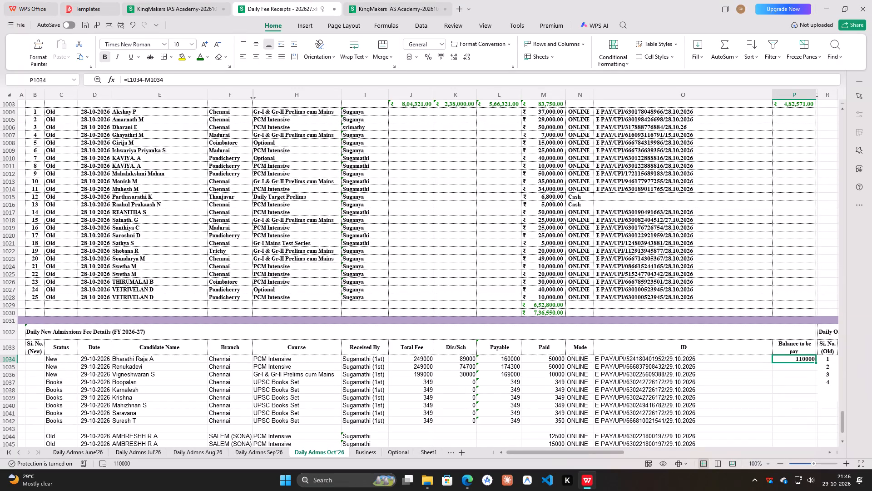
left_click_drag(817, 362, 813, 426)
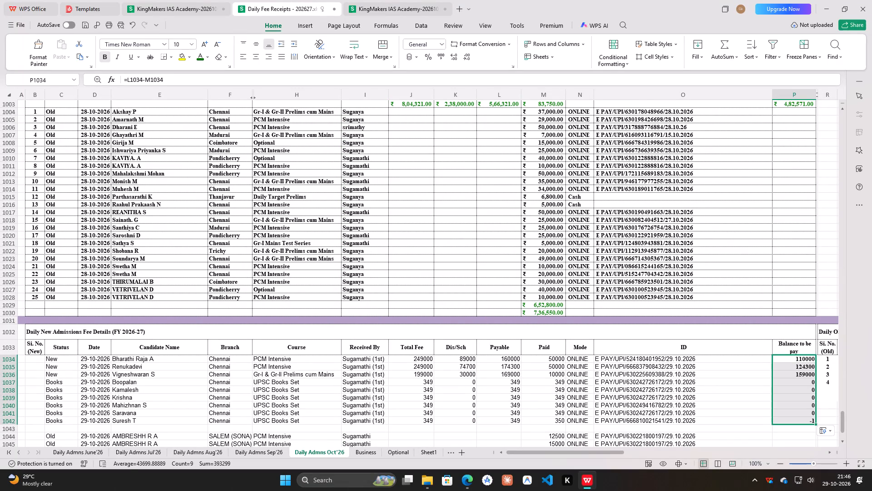
Set the Balance to be pay of the last Books candidate in row 1042 to 0.
left_click(812, 420)
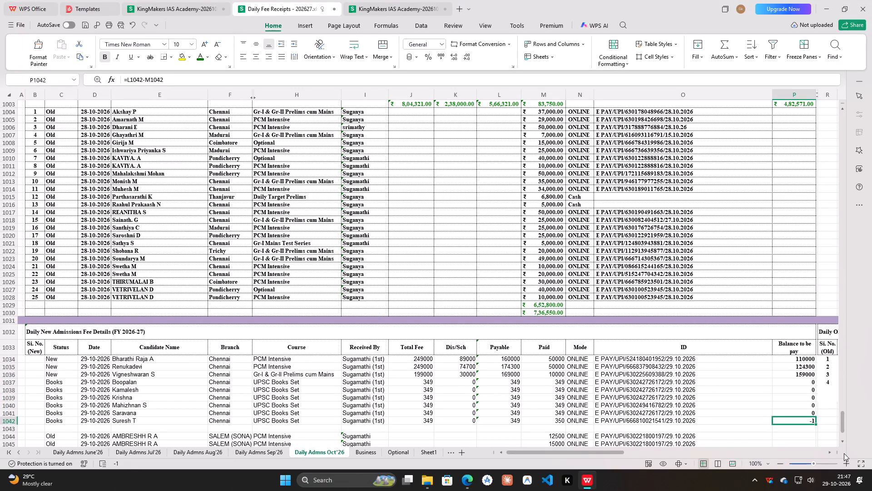
key("ctrl+d")
key("0")
key("Return")
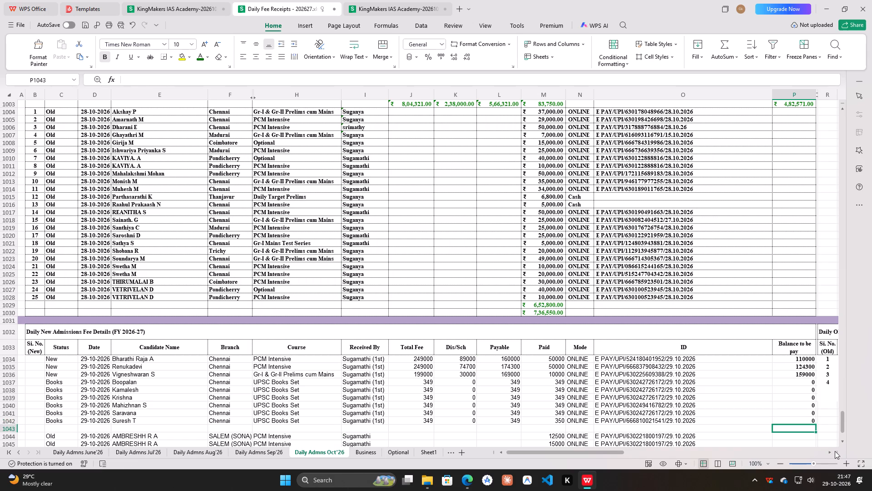
Total the Balance to be pay column in P1043 with =SUM(P1034:P1042).
left_click(723, 55)
left_click(733, 75)
key("Return")
key("Up")
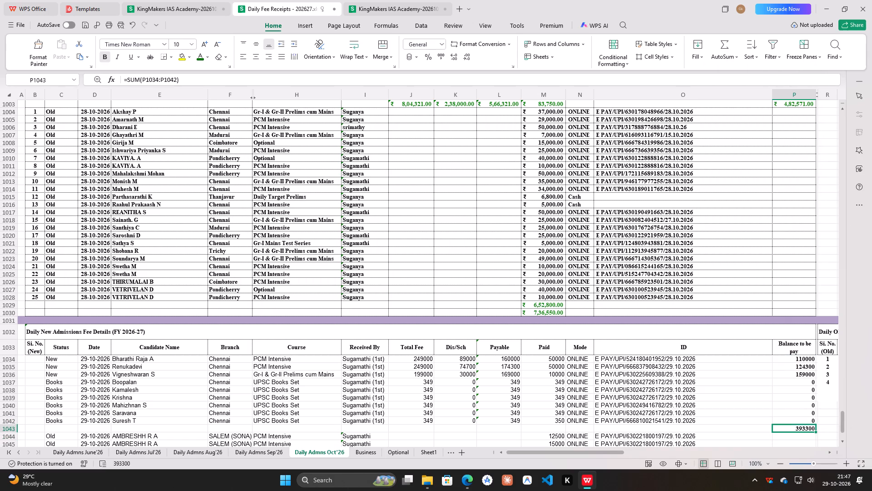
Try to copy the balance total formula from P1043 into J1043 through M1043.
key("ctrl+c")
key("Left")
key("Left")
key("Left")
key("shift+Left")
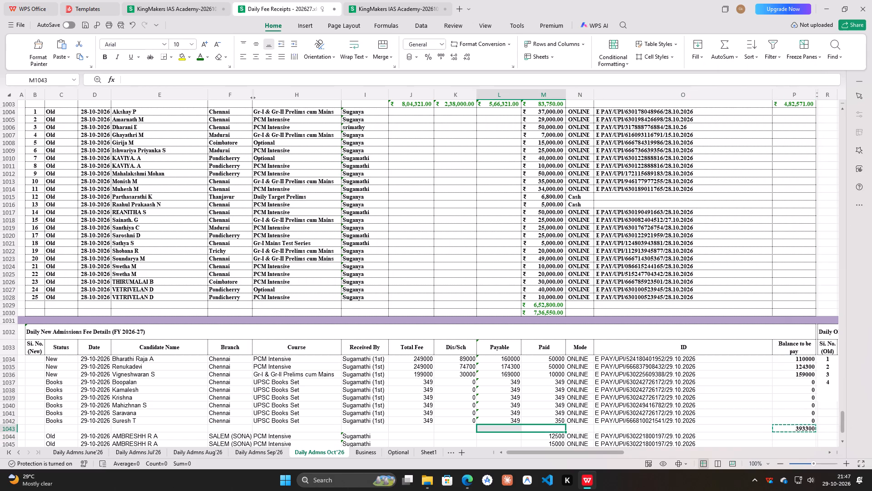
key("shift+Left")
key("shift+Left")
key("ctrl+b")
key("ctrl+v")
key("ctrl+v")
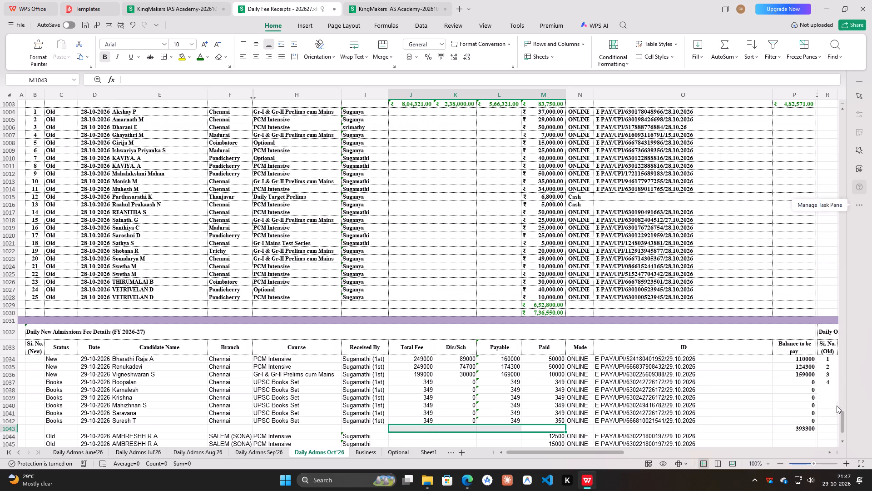
Copy the P1043 total formula into J1043 to M1043 to sum Total Fee, Dis/Sch, Payable and Paid.
left_click(778, 430)
key("ctrl+c")
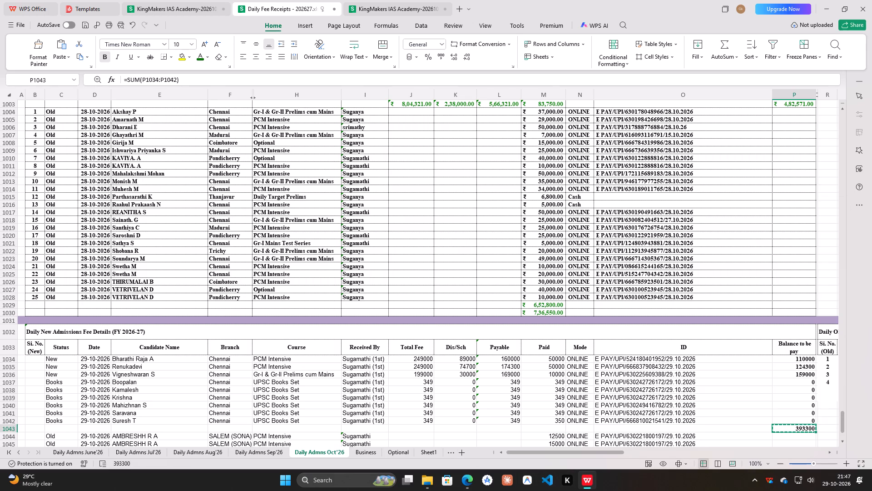
left_click_drag(425, 427, 550, 429)
key("ctrl+v")
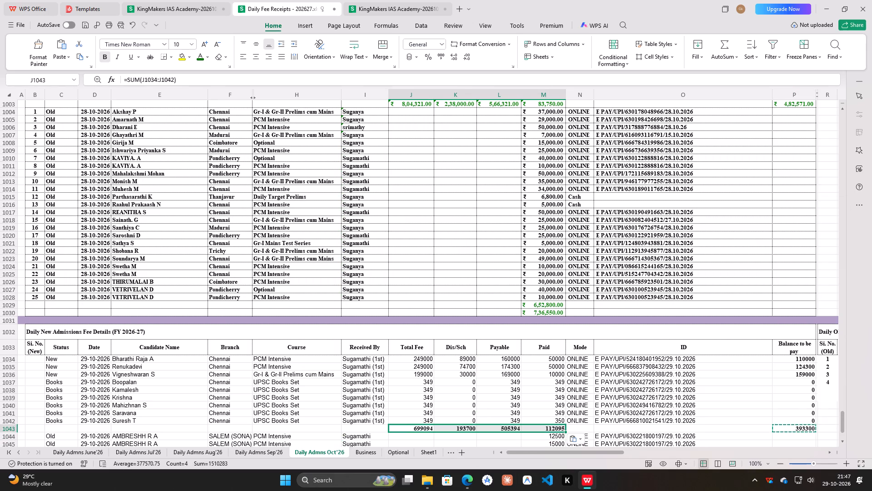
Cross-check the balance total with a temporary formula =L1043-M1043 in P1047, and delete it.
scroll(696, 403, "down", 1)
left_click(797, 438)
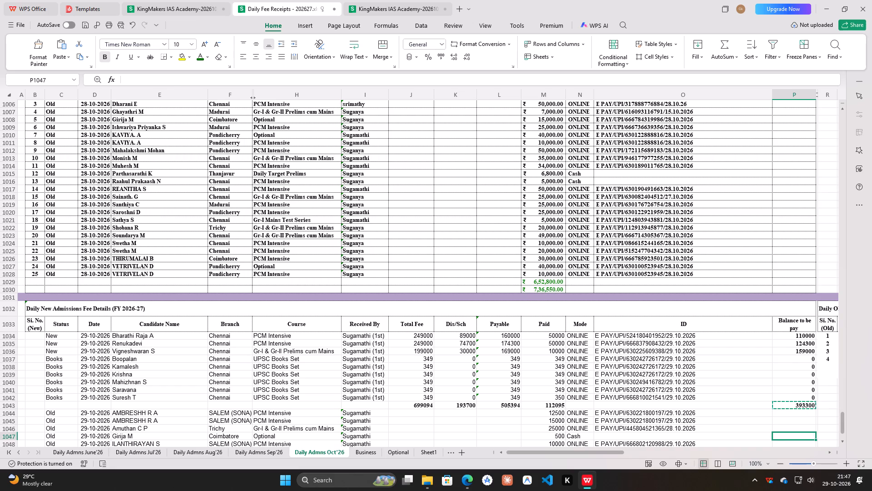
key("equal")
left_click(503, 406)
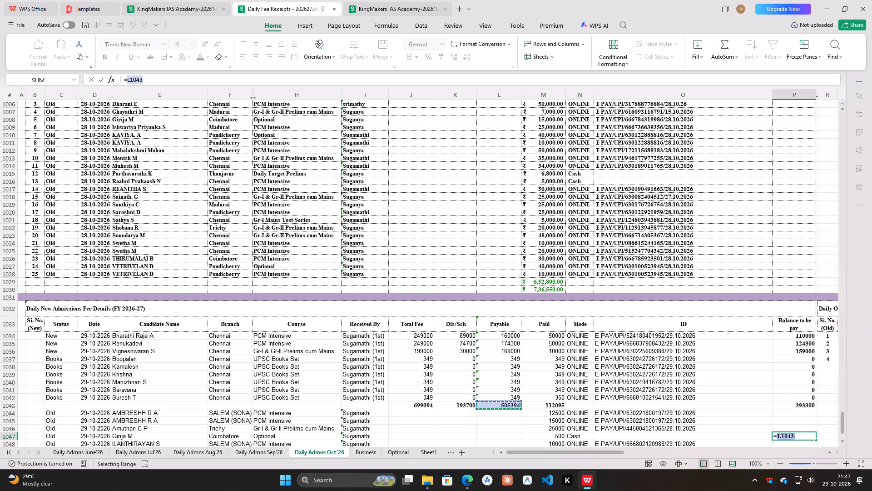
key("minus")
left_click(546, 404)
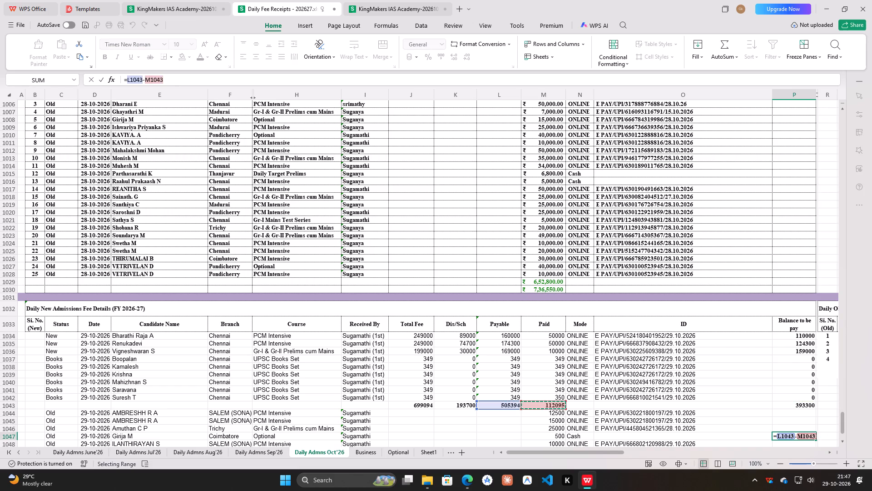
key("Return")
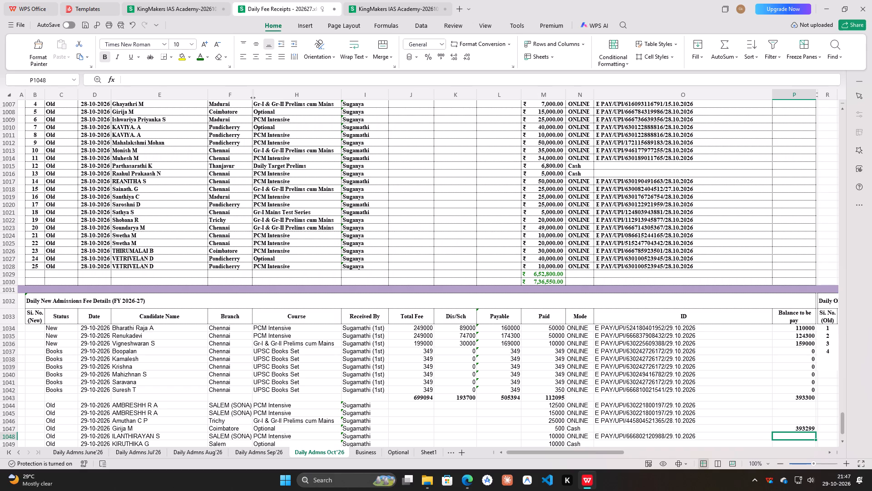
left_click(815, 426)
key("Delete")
Total the Paid amounts of the Old payments in M1056 with =SUM(M1044:M1055).
scroll(533, 384, "down", 3)
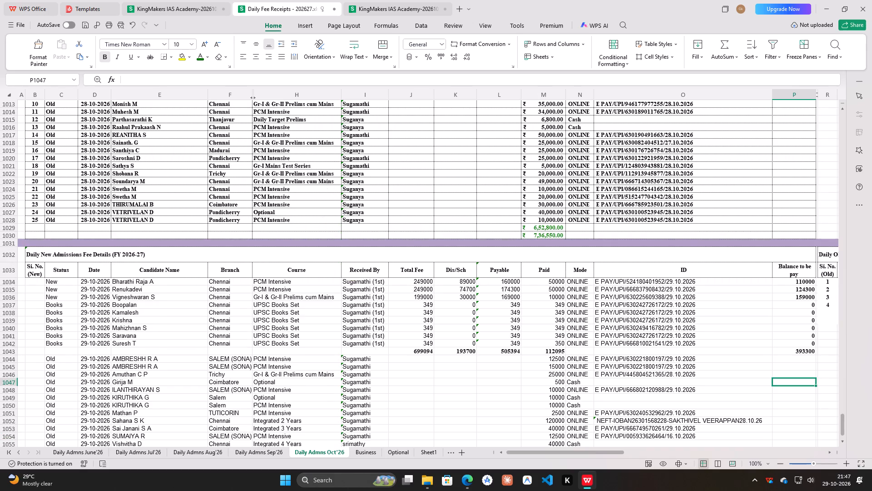
scroll(557, 406, "down", 2)
left_click(556, 383)
left_click(719, 47)
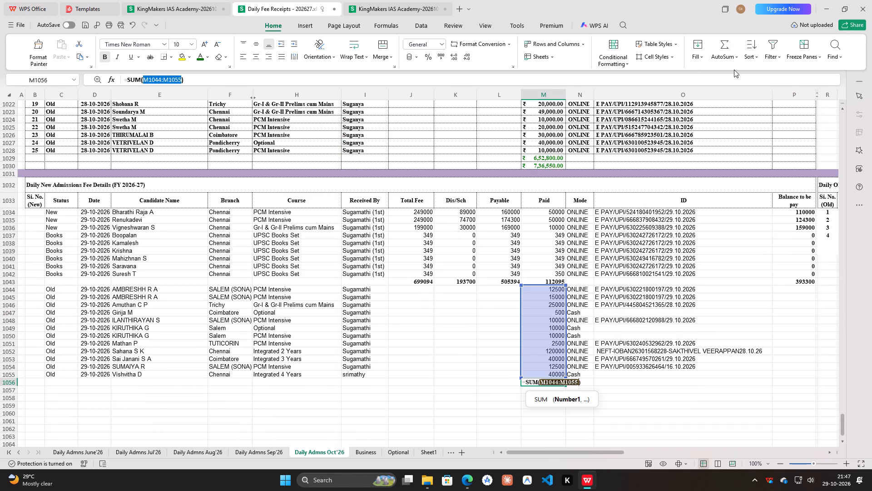
key("Return")
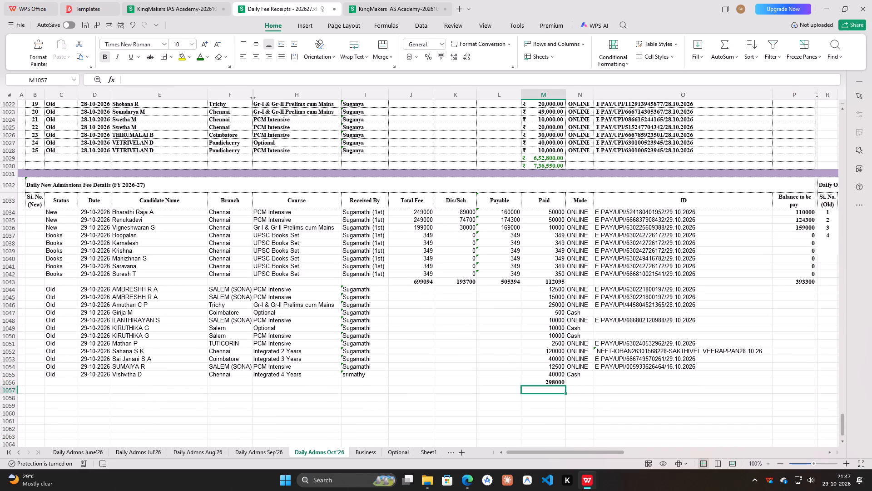
Add the day's grand total in M1057 as M1043 plus M1056.
key("equal")
left_click(554, 282)
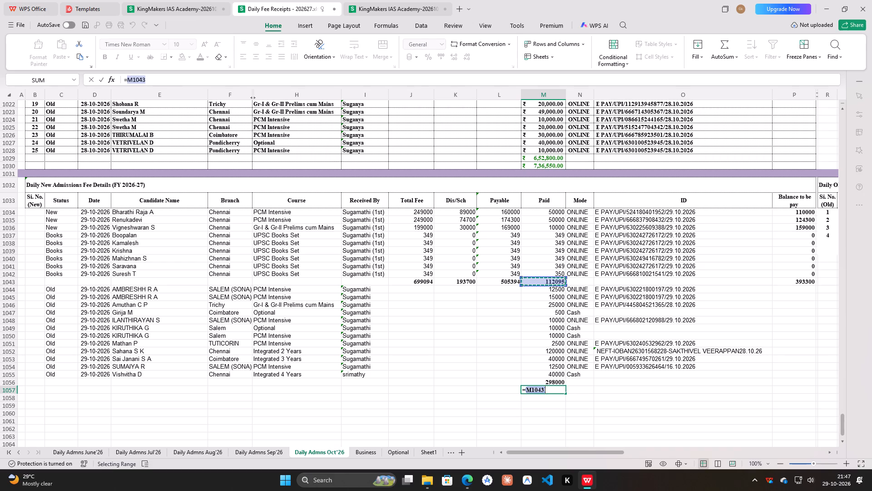
key("plus")
left_click(547, 383)
key("Return")
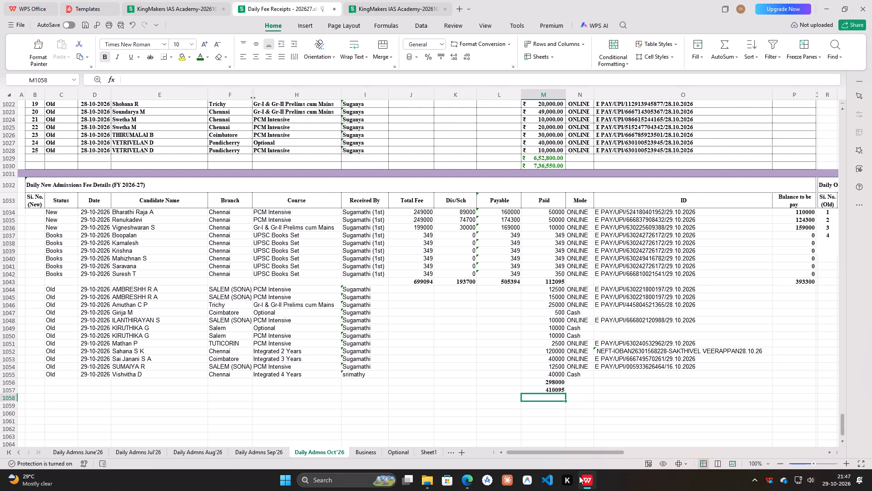
Switch to the ERP in Edge, open the Paid List and check today's received amount against the grand total in M1057.
left_click(467, 483)
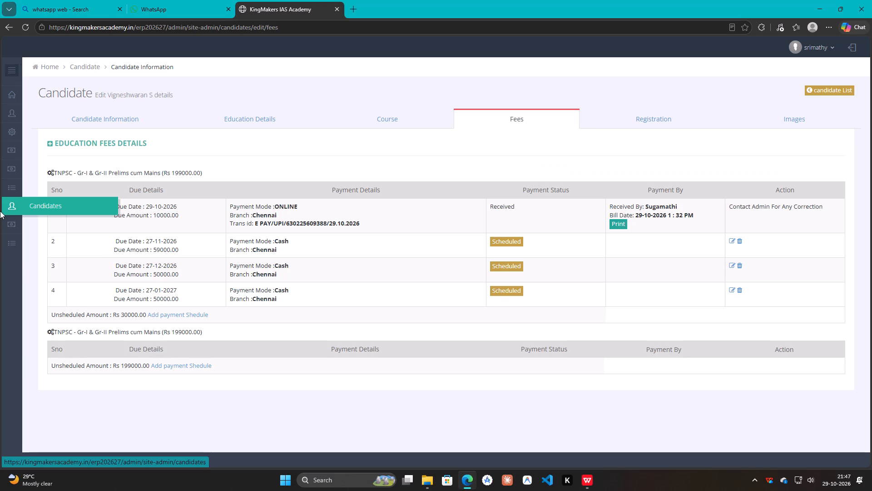
left_click(58, 240)
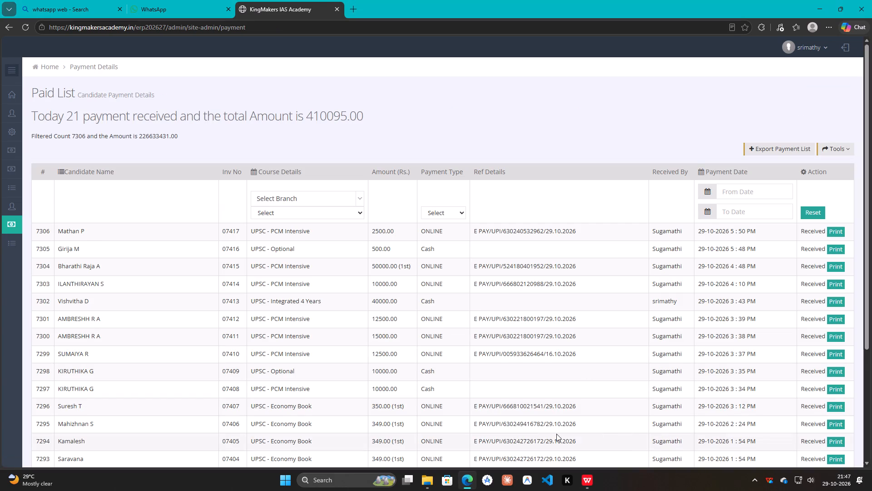
left_click(466, 481)
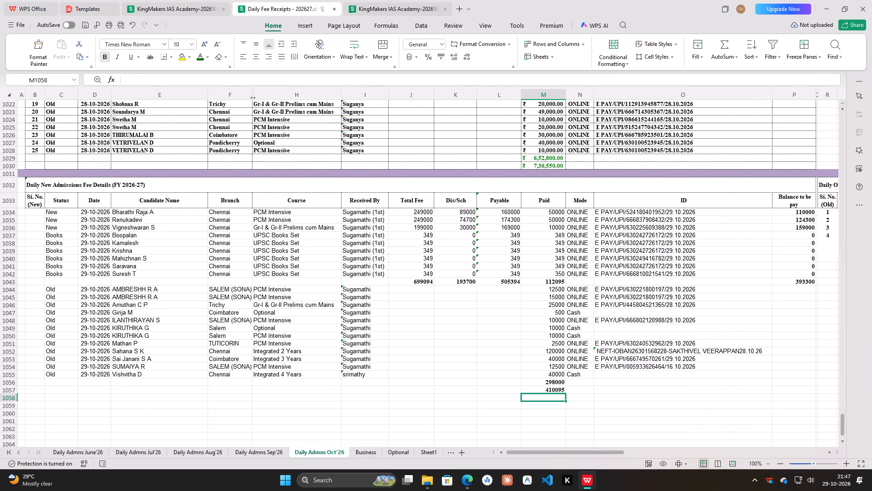
Apply the Accounting number format to J1034:P1057.
left_click_drag(403, 211, 800, 390)
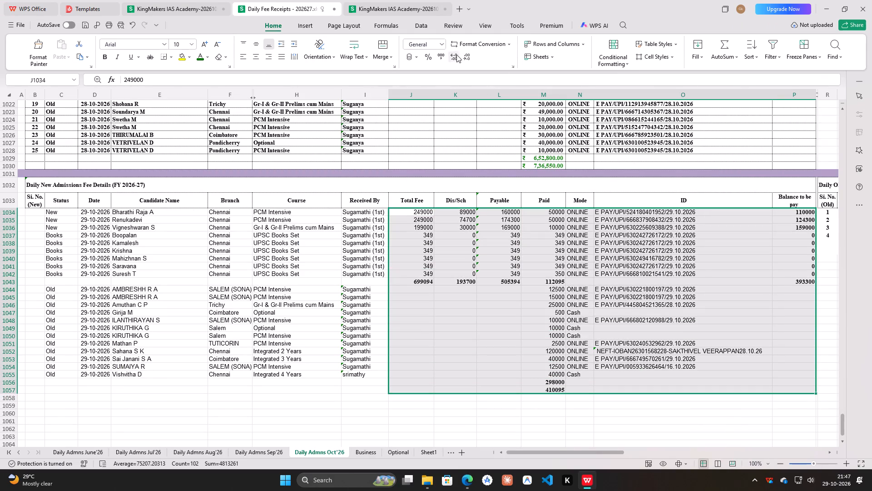
left_click(443, 46)
left_click(437, 123)
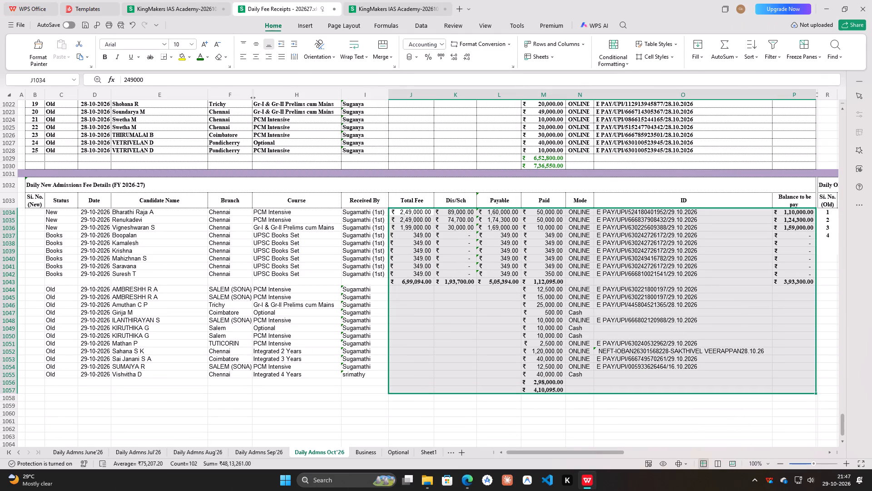
Colour the totals in J1043:P1043 and M1056:M1057 green.
left_click(397, 277)
left_click_drag(398, 282, 580, 286)
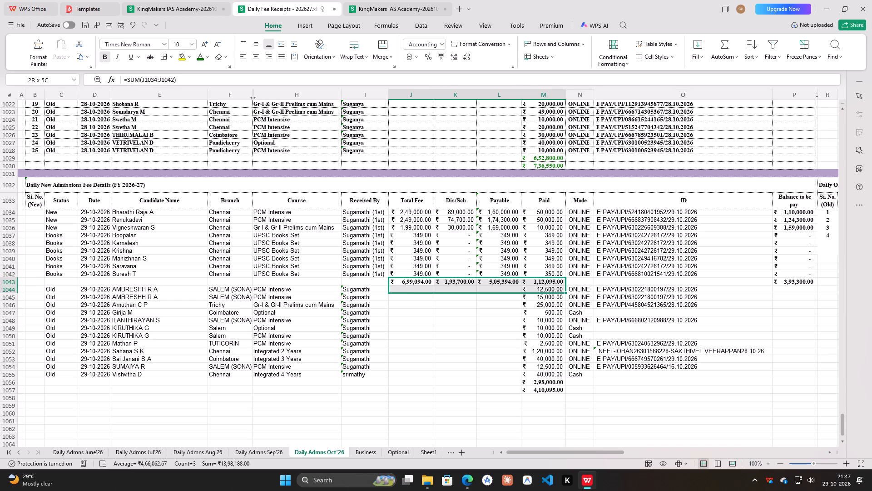
left_click_drag(580, 286, 805, 285)
left_click(202, 57)
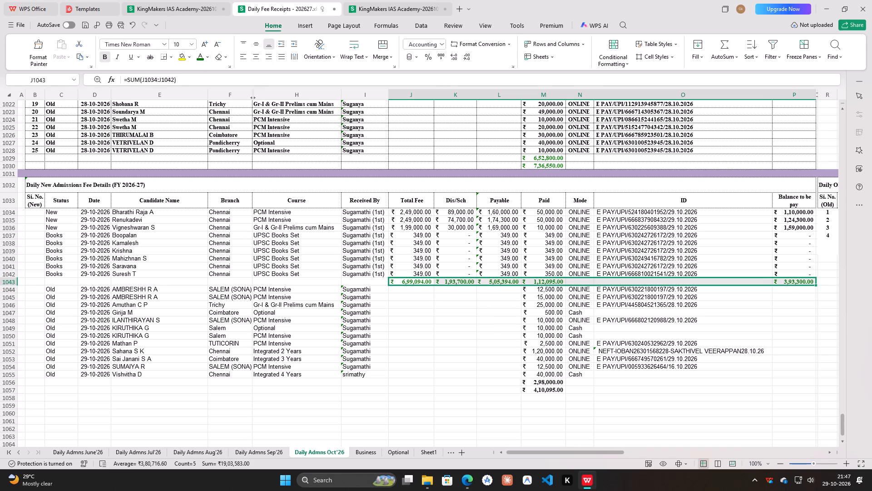
left_click_drag(537, 382, 537, 388)
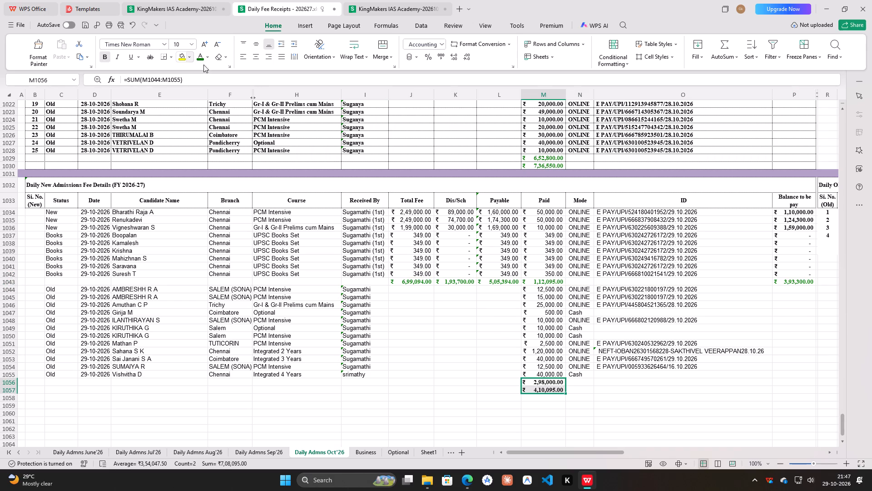
left_click(200, 60)
Number the New admission rows 1 to 3 in the serial number column, B1034 to B1036.
left_click(38, 209)
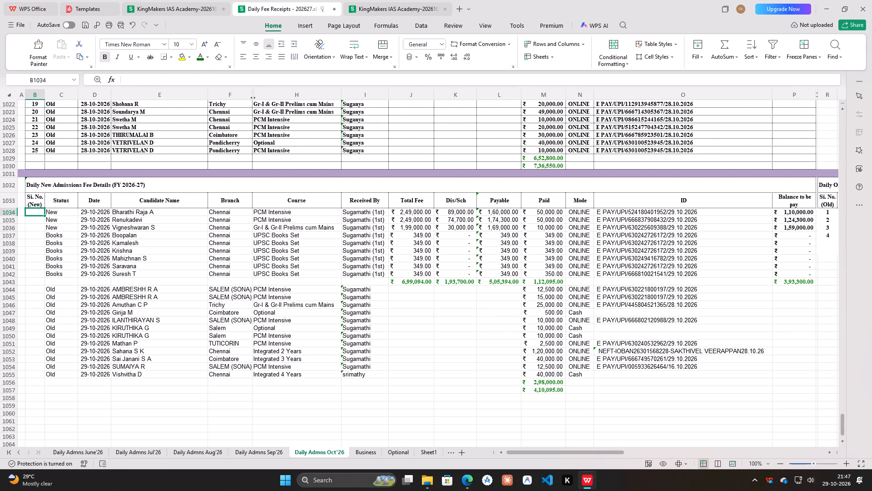
key("1")
key("Return")
key("2")
key("Return")
key("3")
key("Return")
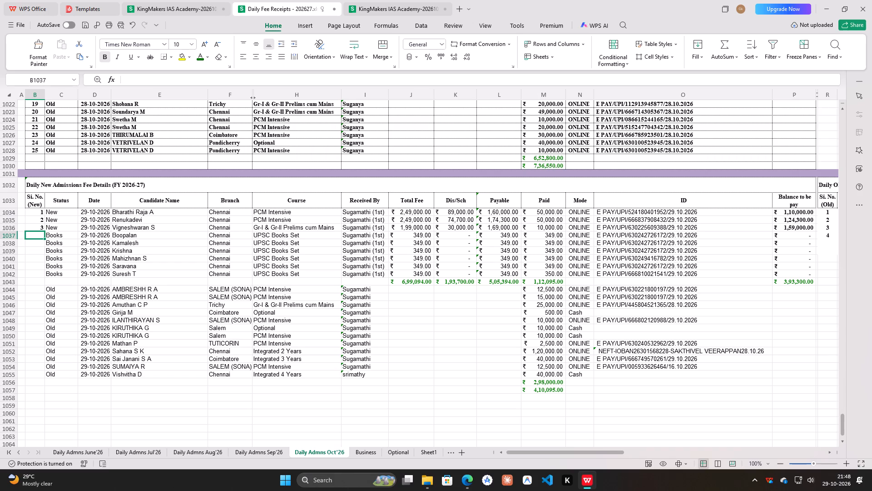
Number the Books rows 1 to 6 in the serial number column, B1037 to B1042.
key("1")
key("Return")
key("2")
key("Return")
key("3")
key("Return")
key("4")
key("Return")
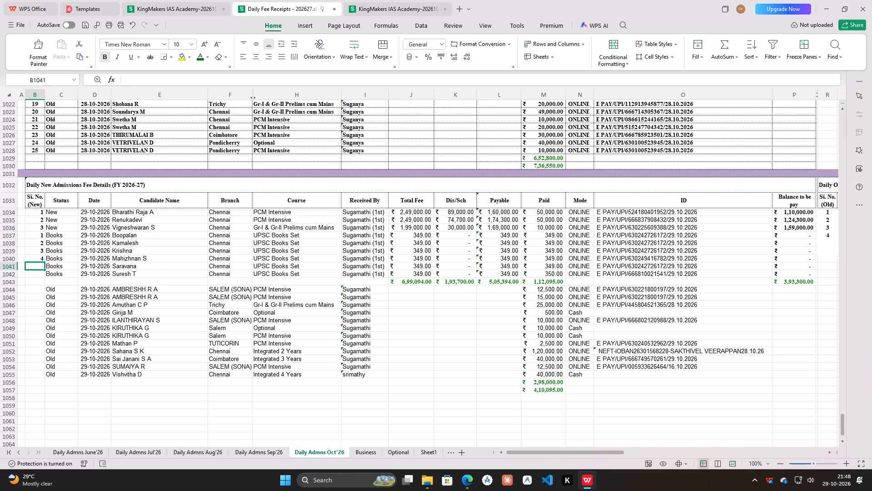
key("5")
key("Return")
key("6")
key("Return")
Enter 1 and 2 in B1044 and B1045 and fill the series down to 12 in B1055 for the Old rows.
key("Return")
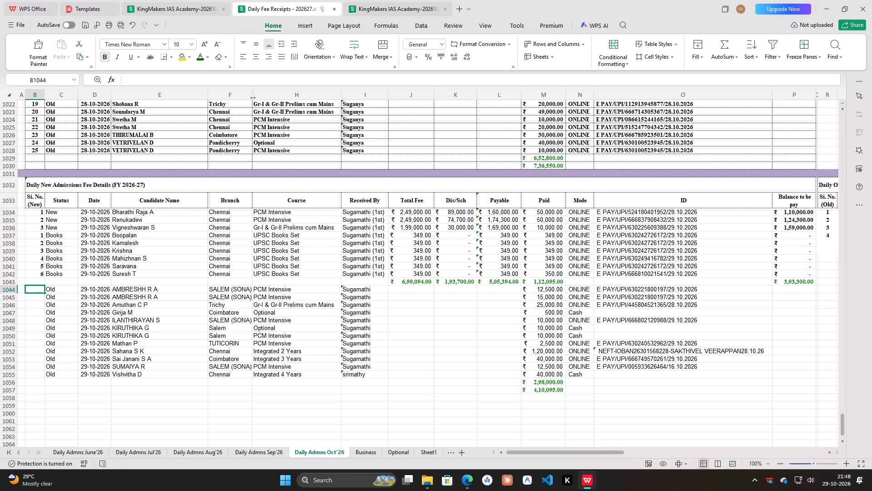
key("1")
key("Return")
key("2")
key("Return")
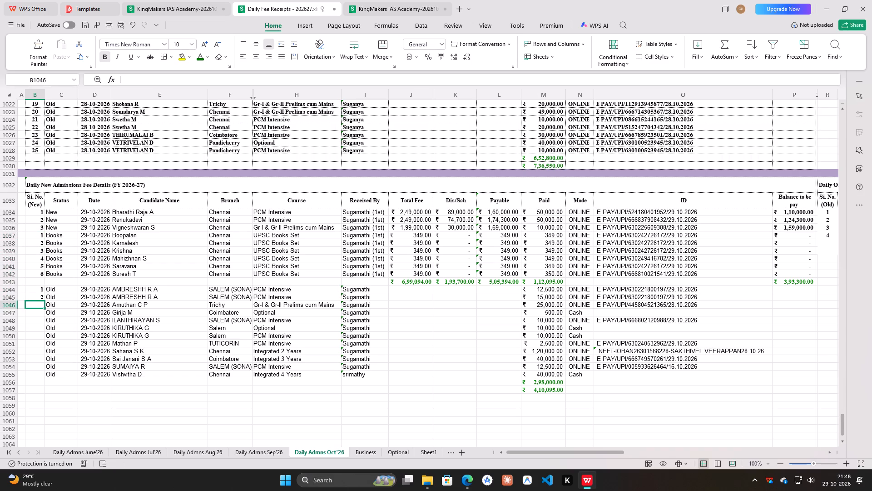
left_click_drag(44, 290, 44, 294)
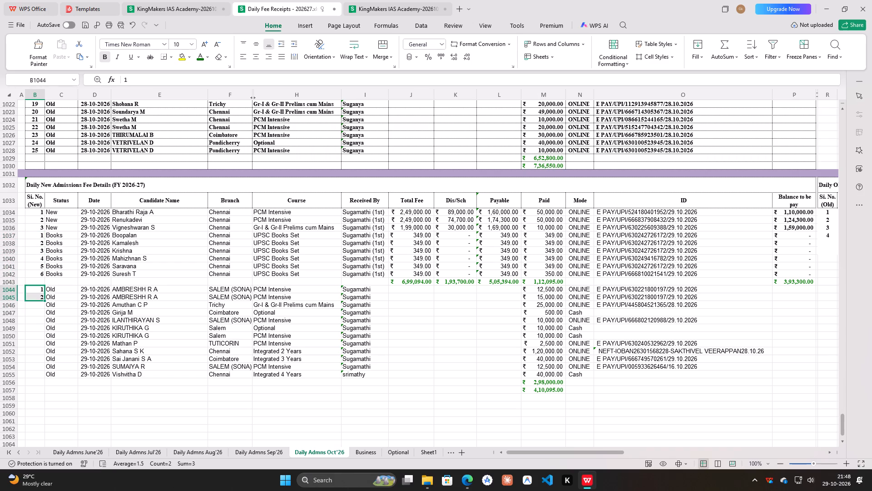
left_click_drag(44, 302, 37, 379)
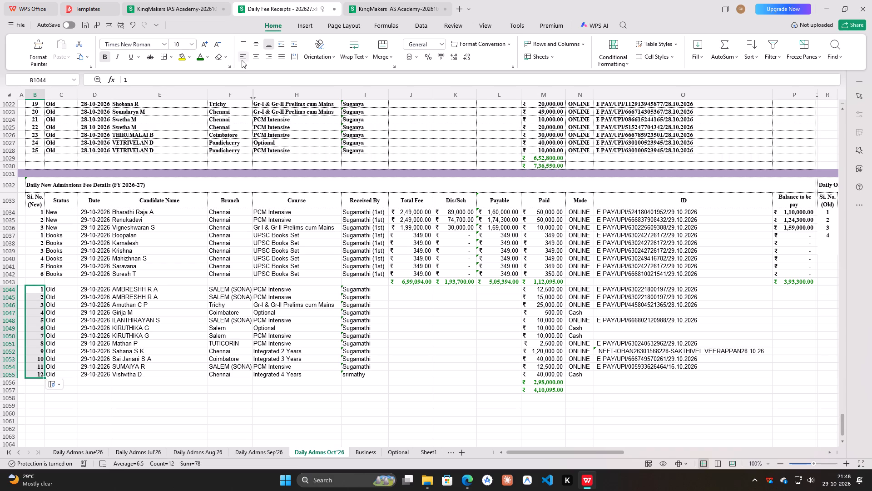
Centre the serial numbers in B1044:B1055 and B1034:B1042.
left_click(256, 55)
left_click_drag(37, 210, 33, 258)
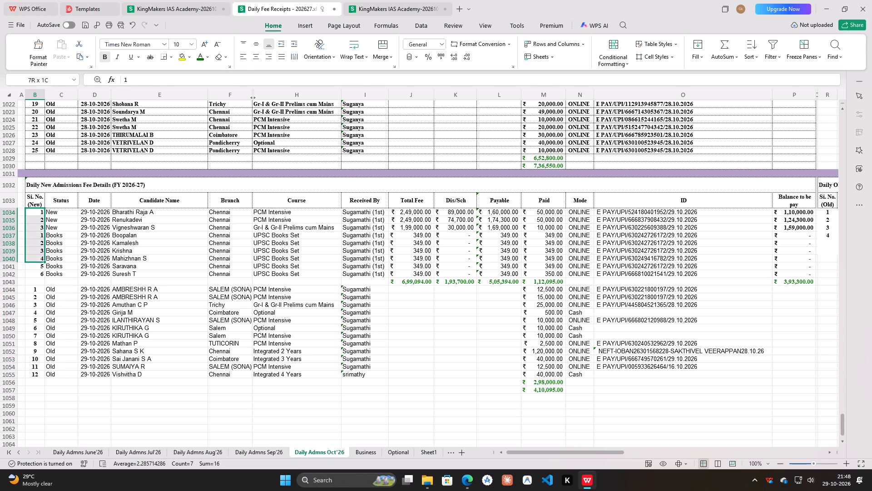
left_click_drag(33, 258, 32, 272)
left_click(258, 57)
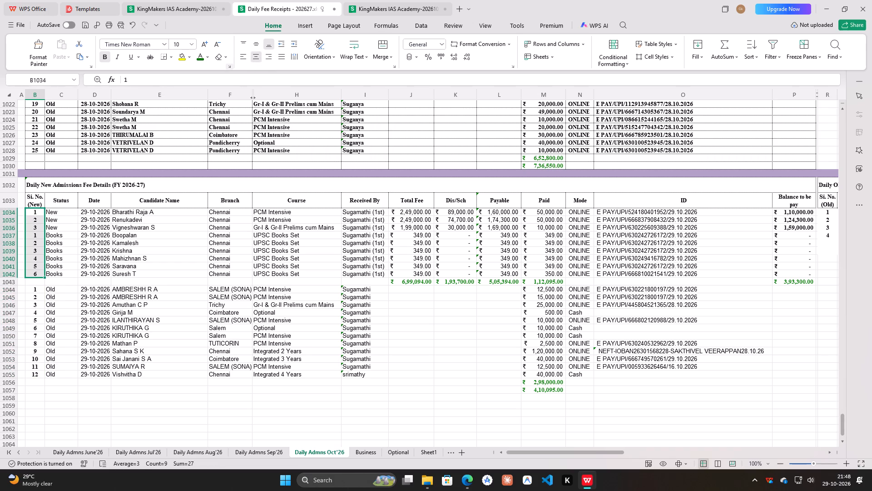
Apply thin outline and inside borders to B1034:P1057 in Format Cells.
left_click_drag(38, 211, 798, 389)
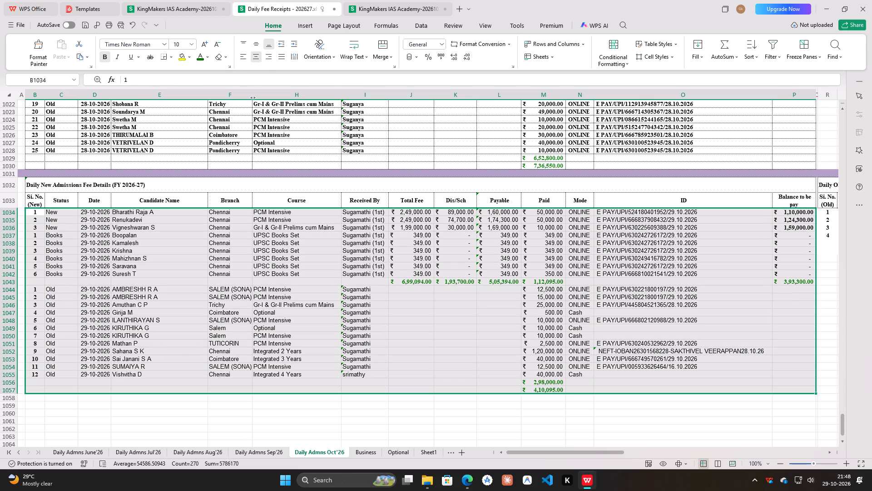
left_click(170, 56)
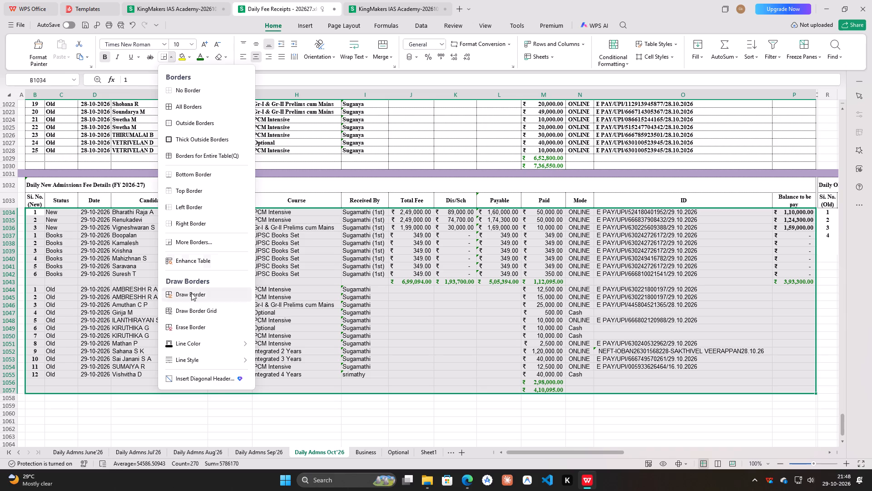
left_click(192, 242)
left_click(317, 176)
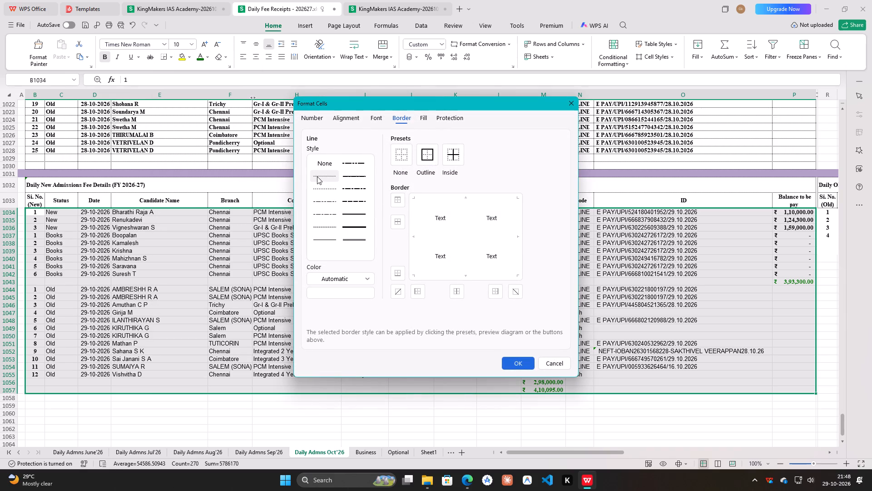
left_click(441, 150)
left_click(460, 151)
left_click_drag(426, 157, 428, 162)
left_click(525, 365)
Set the 29-10-2026 block B1034:P1057 to Times New Roman, size 10, bold.
left_click(127, 45)
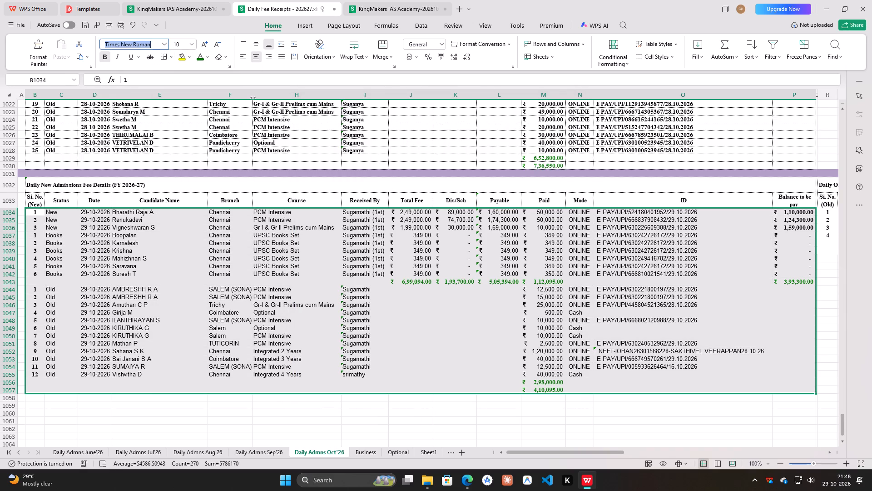
key("Return")
left_click(186, 44)
key("Return")
left_click(103, 61)
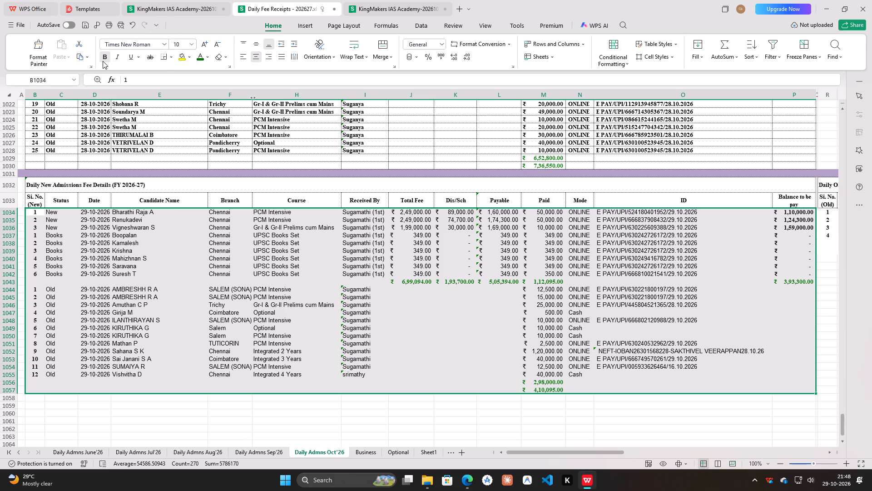
left_click(103, 52)
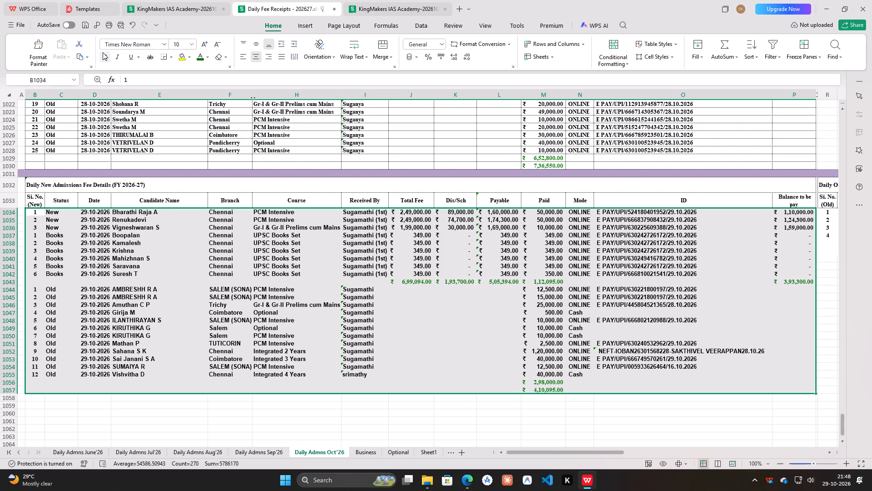
Save the Daily Fee Receipts workbook.
left_click(86, 25)
left_click(86, 25)
left_click(87, 22)
left_click(79, 15)
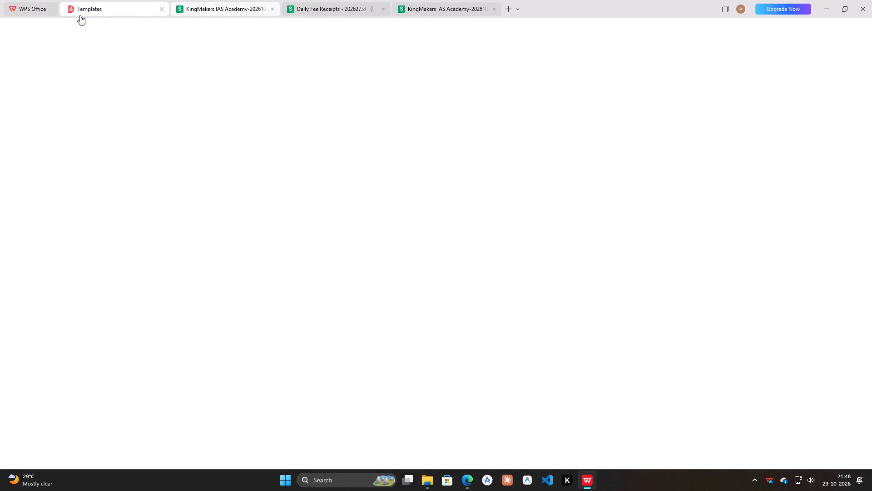
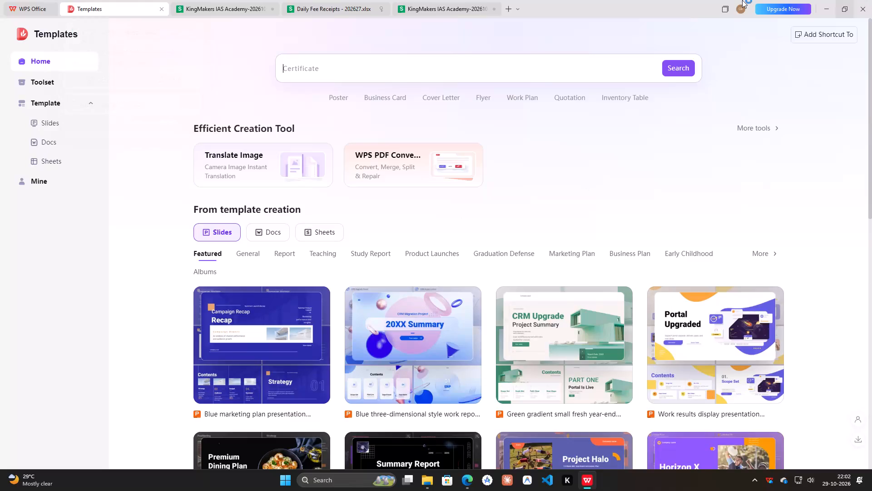
Close the Templates page and the adjacent KingMakers IAS Academy export workbook holding the four candidate payments.
left_click(161, 10)
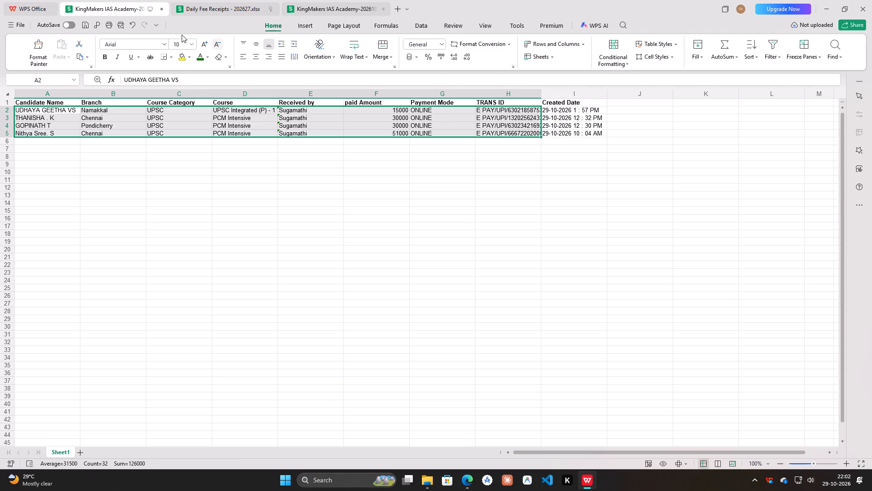
left_click(160, 11)
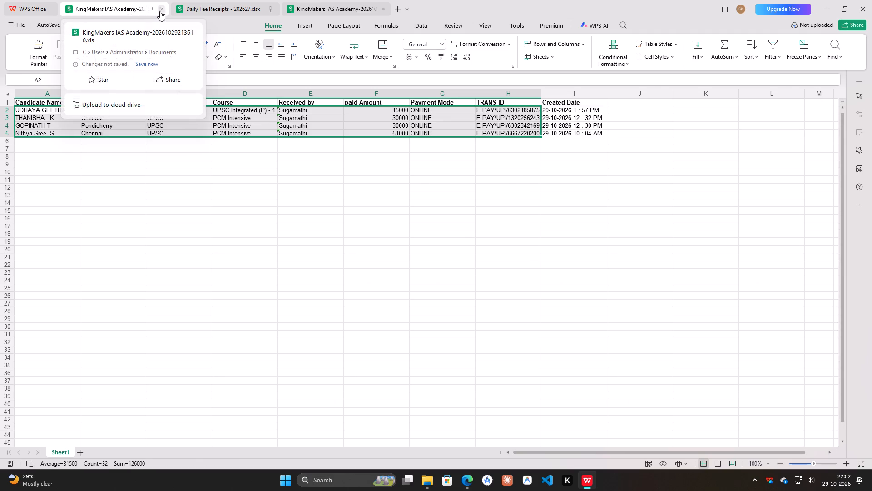
left_click(465, 248)
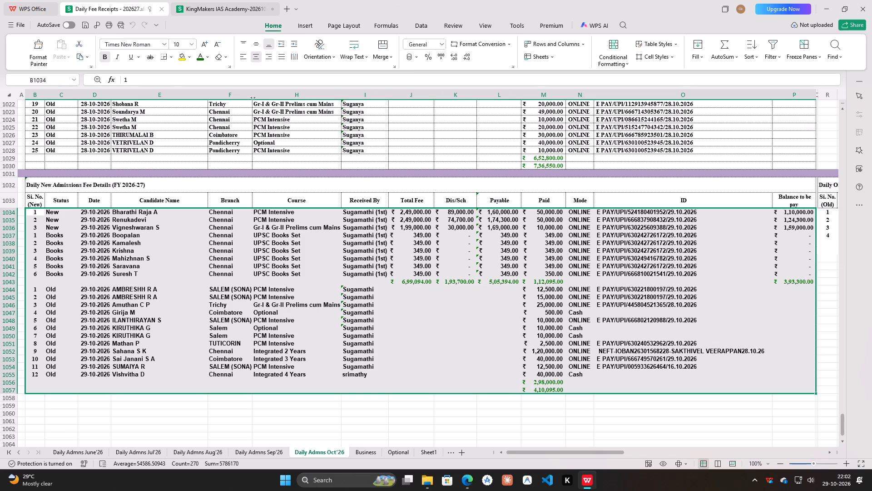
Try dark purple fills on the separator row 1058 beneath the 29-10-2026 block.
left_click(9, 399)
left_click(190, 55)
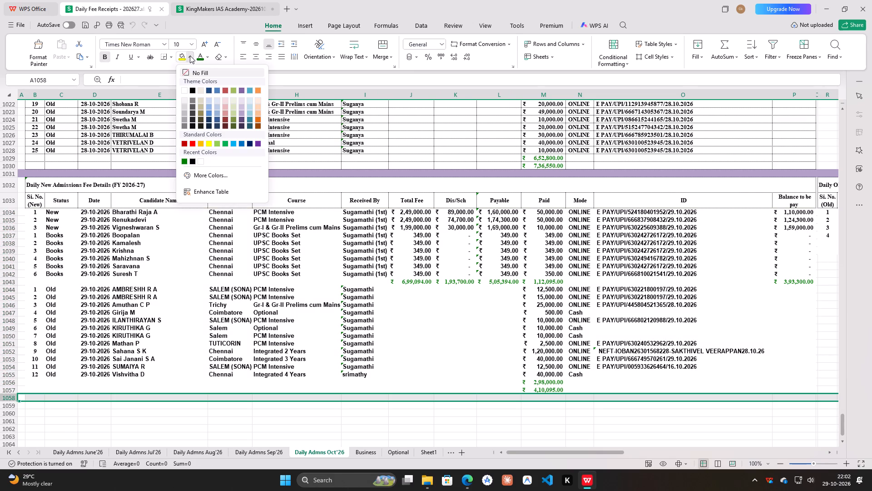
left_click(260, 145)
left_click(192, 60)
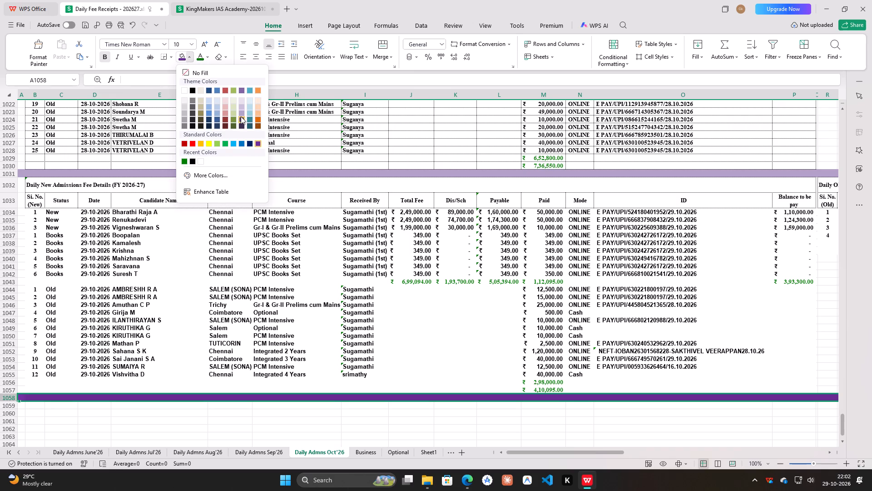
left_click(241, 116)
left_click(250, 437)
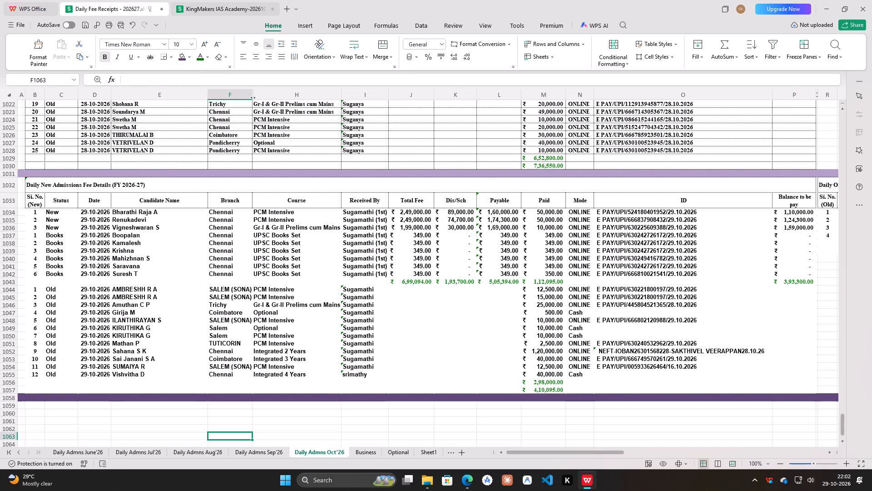
Fill the entire row 1058 with the light purple used for the separator row 1031.
left_click(11, 398)
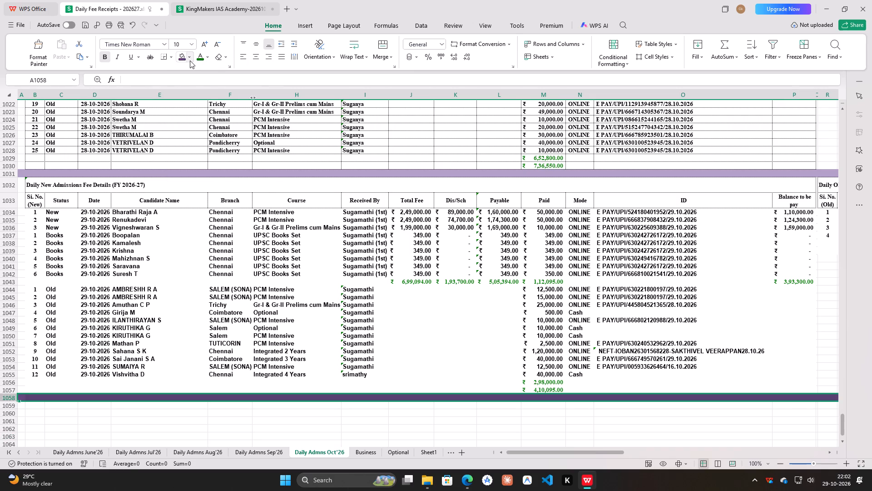
left_click(190, 60)
left_click(240, 114)
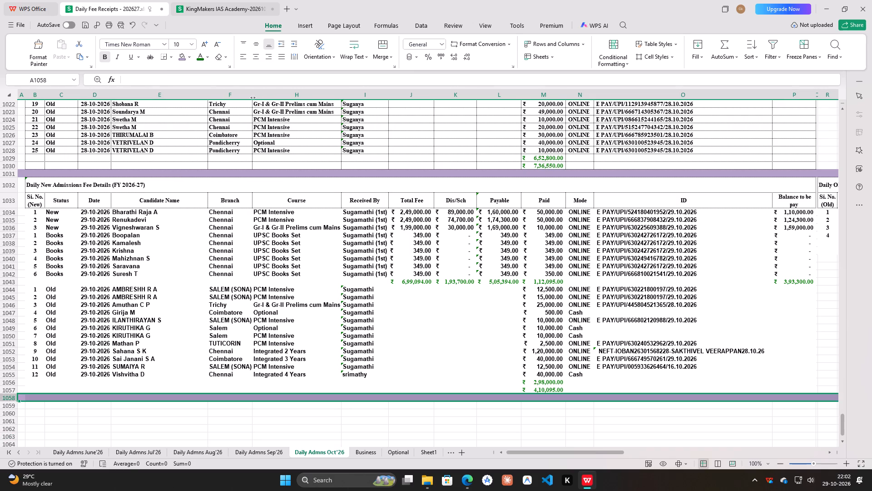
left_click(233, 430)
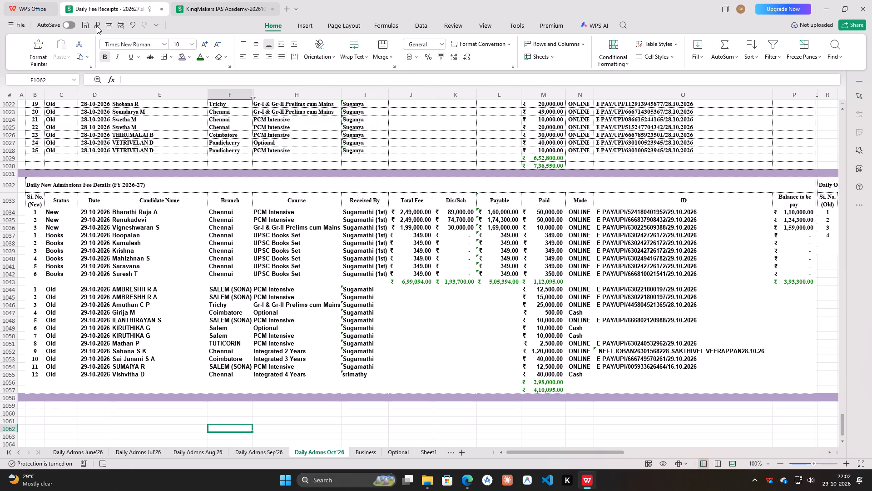
Save the Daily Fee Receipts workbook.
left_click(85, 23)
Copy the Total Fee and Dis/Sch totals in J1043:K1043 as values into the 29-10-2026 row, ER33:ES33, of the Business sheet.
left_click_drag(415, 281, 461, 285)
key("ctrl+c")
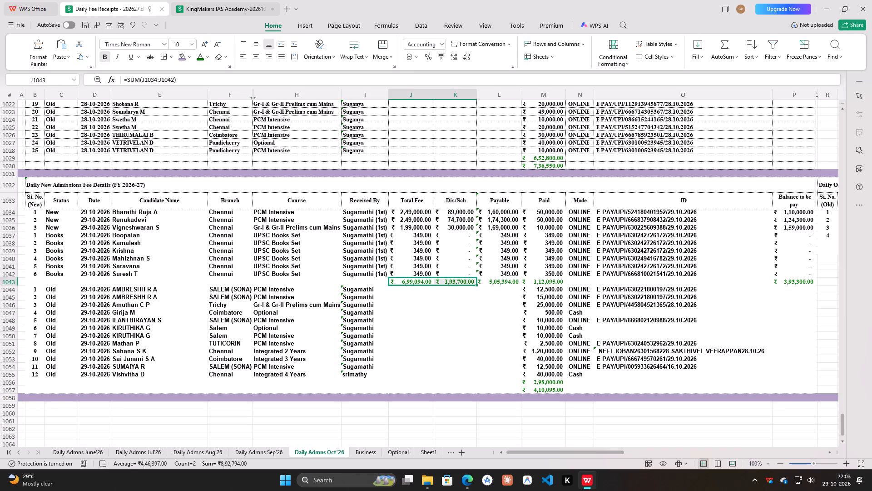
left_click(367, 455)
left_click(75, 360)
right_click(75, 360)
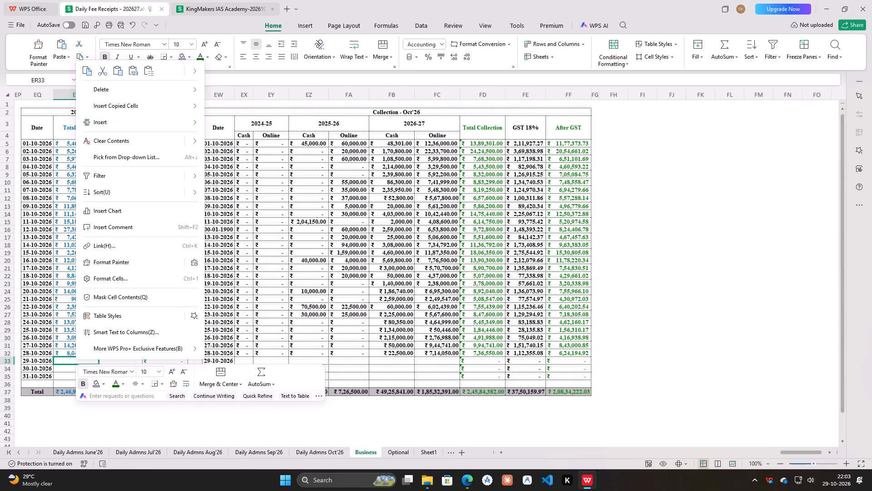
left_click(132, 74)
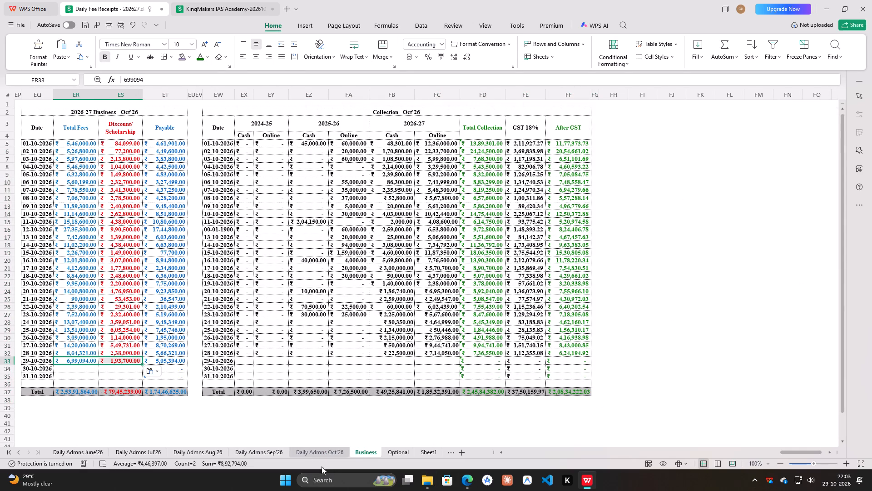
On the Daily Admns Oct'26 sheet, fill the three New admission rows B1034:P1036 with light blue.
left_click(328, 456)
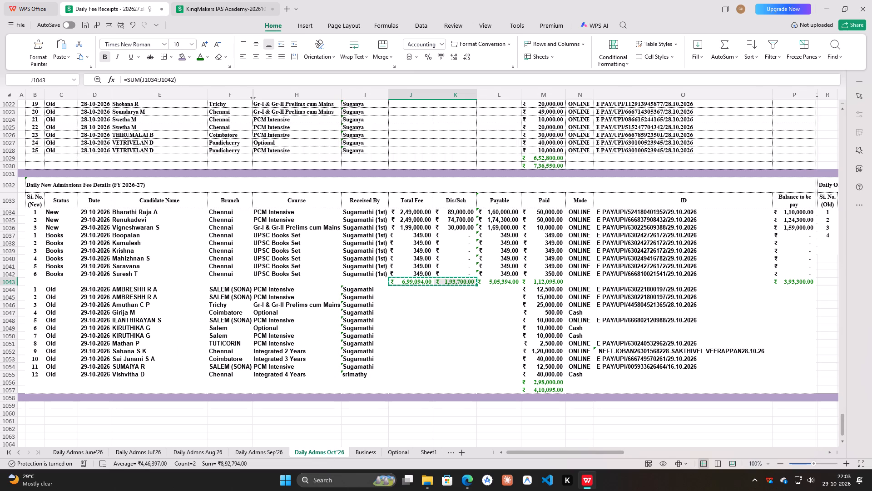
left_click(378, 448)
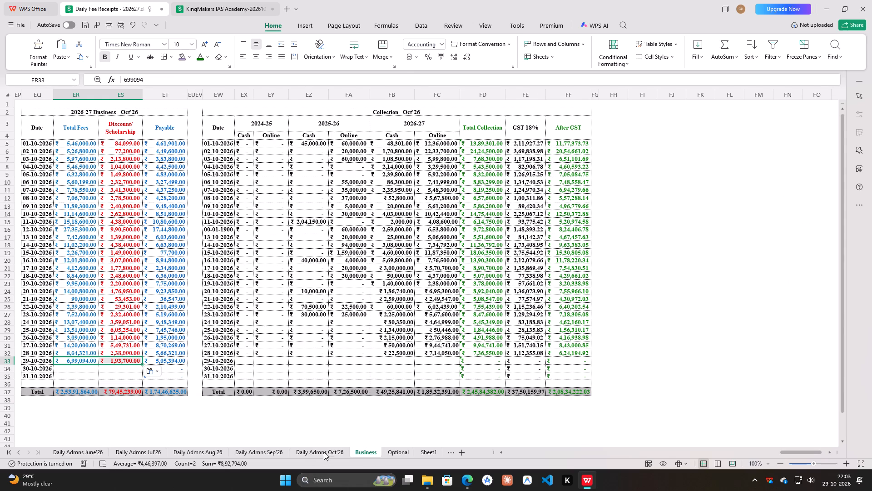
left_click(324, 451)
left_click_drag(567, 456, 627, 458)
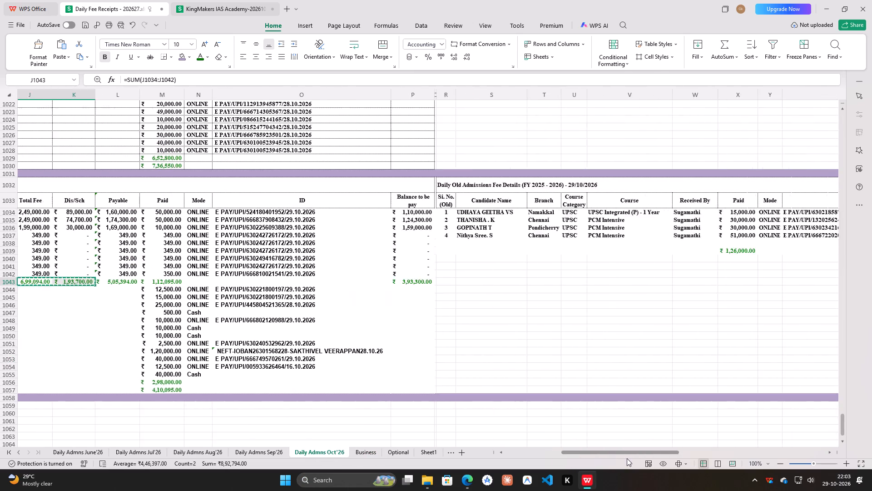
left_click_drag(627, 458, 486, 444)
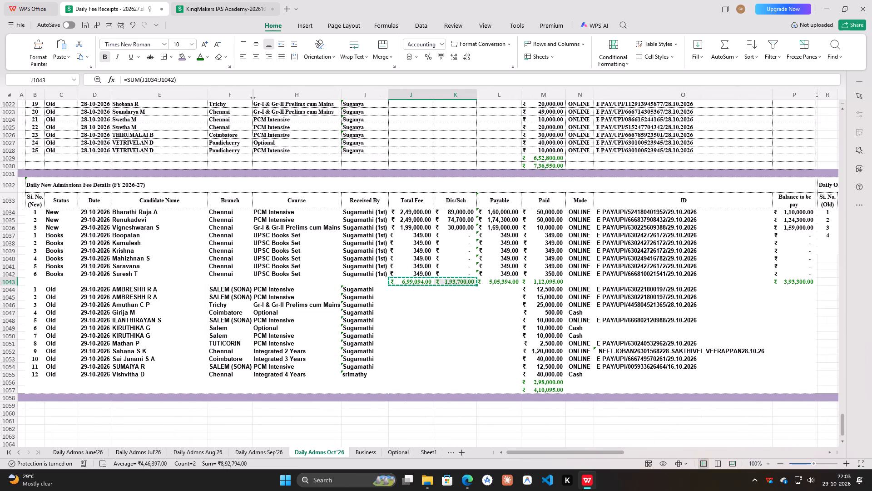
left_click_drag(39, 210, 47, 230)
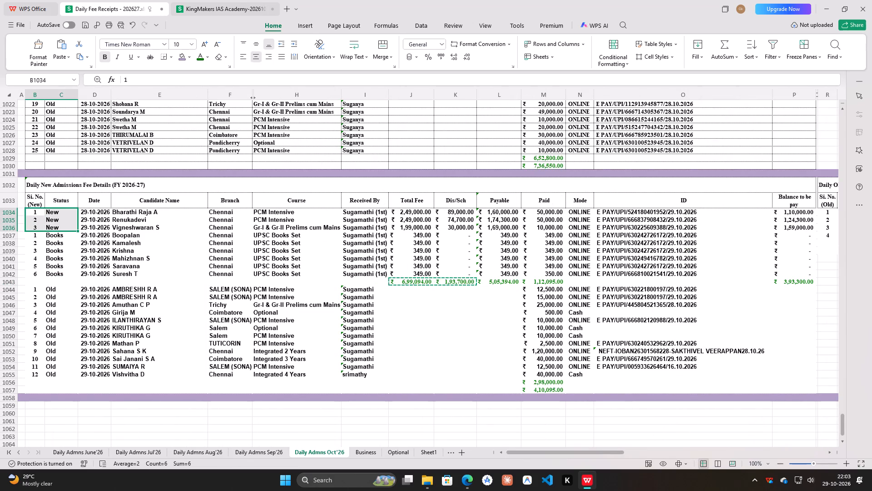
key("shift+Right")
key("shift+Right")
key("shift+Right")
key("shift+Right")
key("shift+Right")
key("shift+Right")
key("shift+Right")
key("shift+Right")
key("shift+Right")
key("shift+Right")
key("shift+Right")
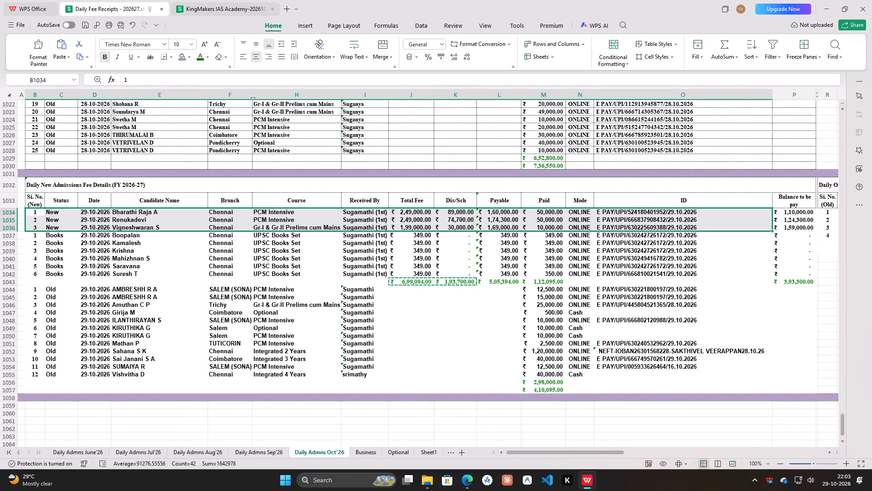
key("shift+Right")
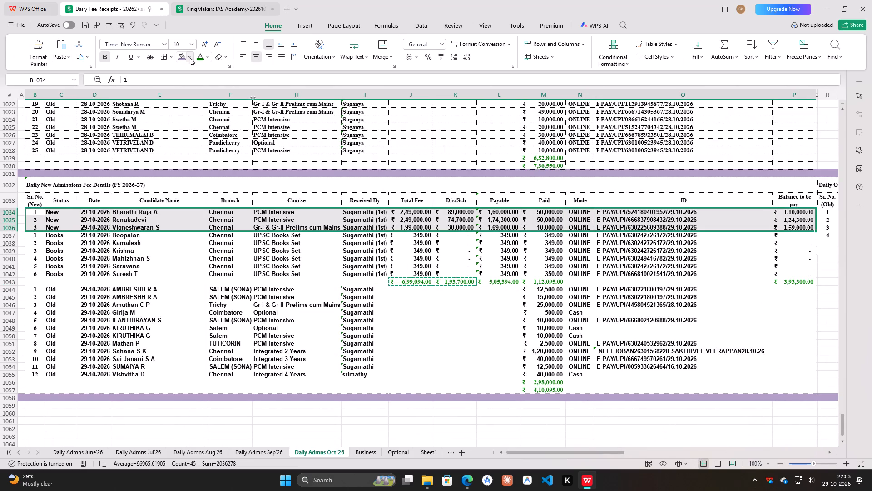
left_click(188, 60)
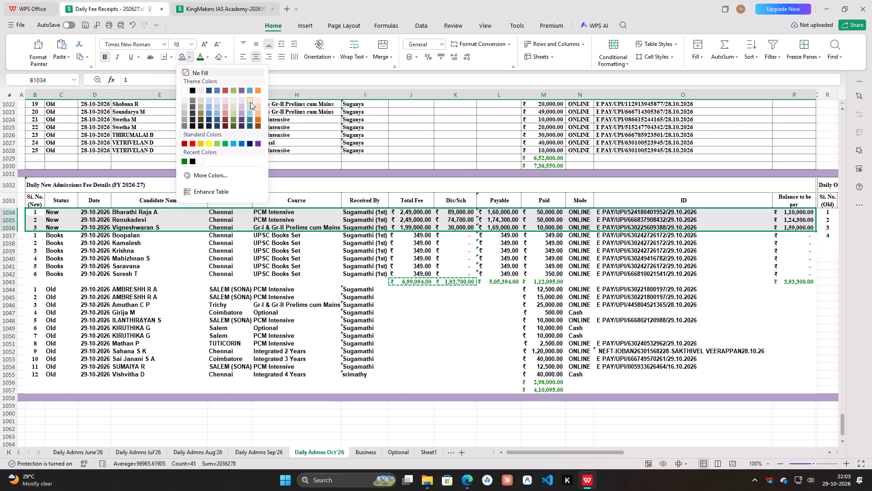
left_click(250, 102)
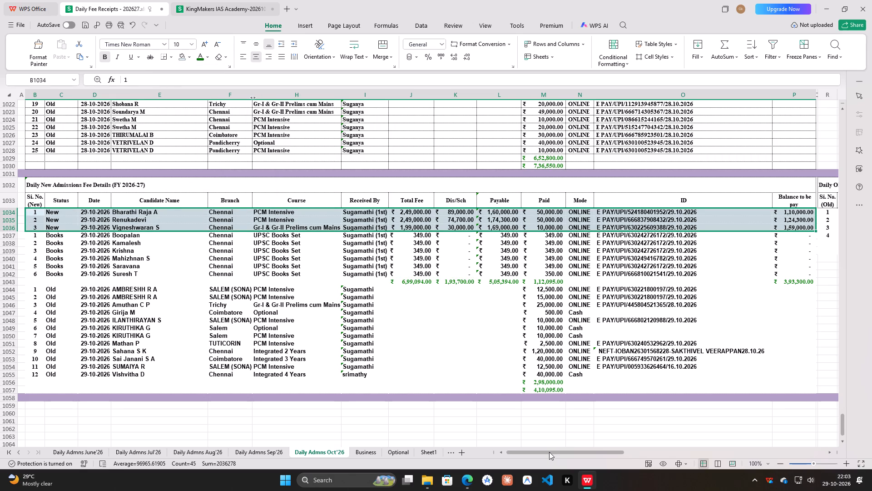
Add Chennai, copied from F1040, to the Branch Wise Admissions 29/10/2026 table at AV1034 with TNPSC 1 and UPSC 2.
left_click_drag(547, 456, 768, 466)
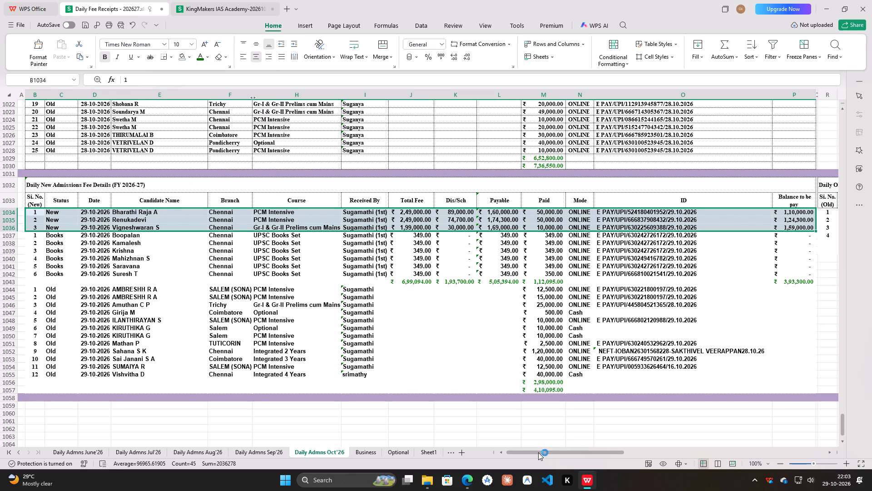
left_click(538, 452)
left_click(229, 260)
key("ctrl+c")
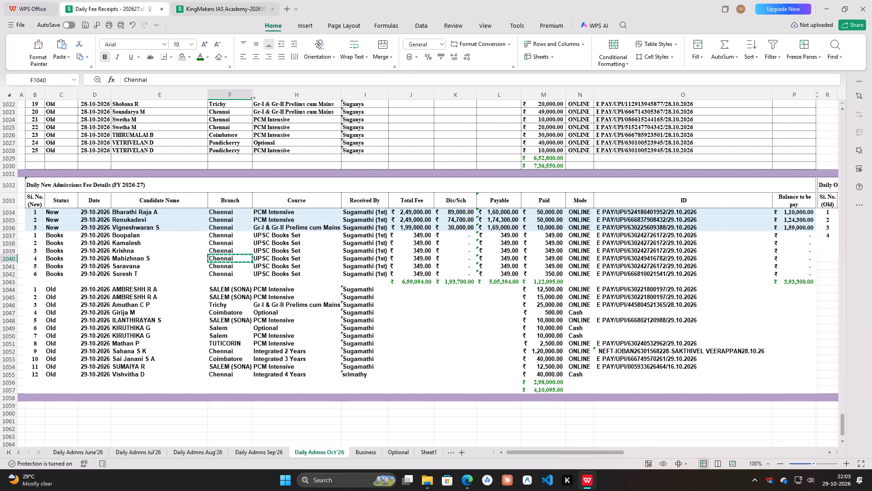
left_click_drag(607, 450, 823, 455)
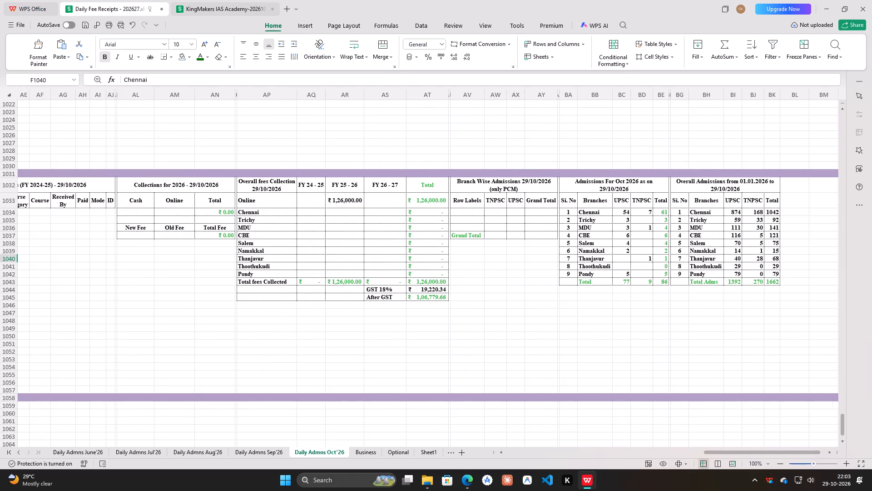
left_click(471, 213)
key("ctrl+v")
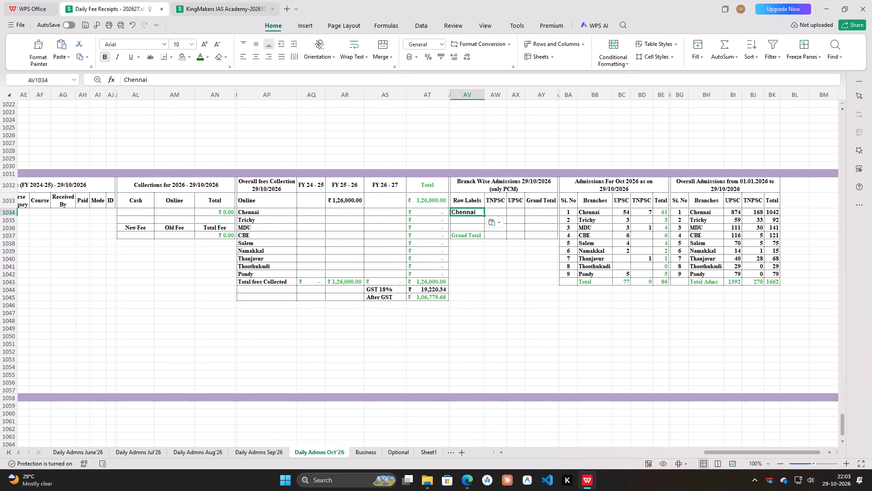
left_click(503, 212)
key("1")
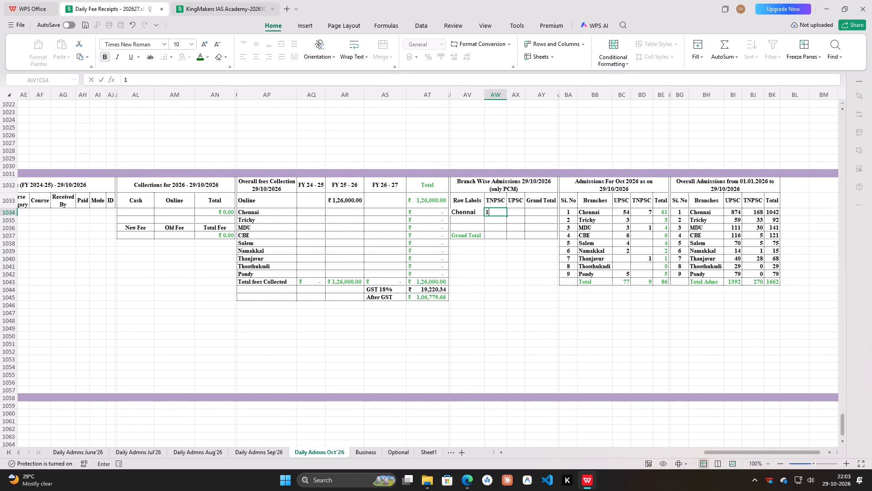
key("Right")
key("2")
left_click(520, 298)
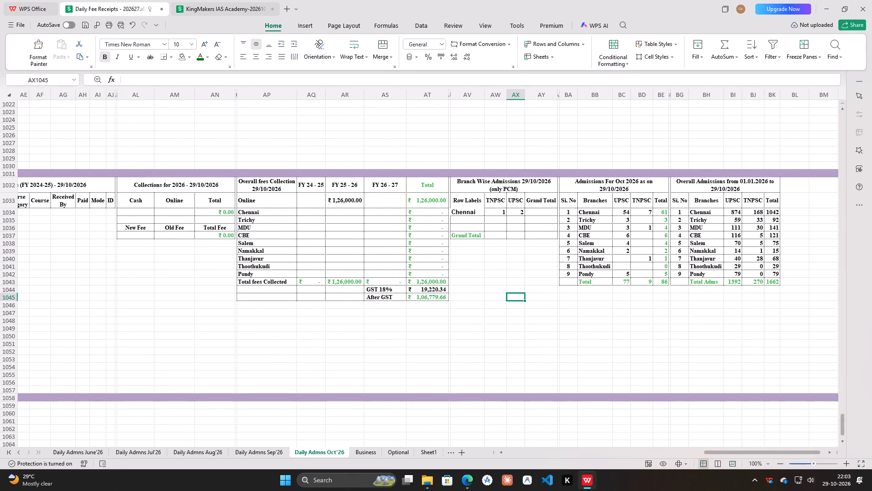
In the Admissions For Oct 2026 table, set Chennai's TNPSC to 8 and UPSC to 56.
left_click(642, 215)
key("8")
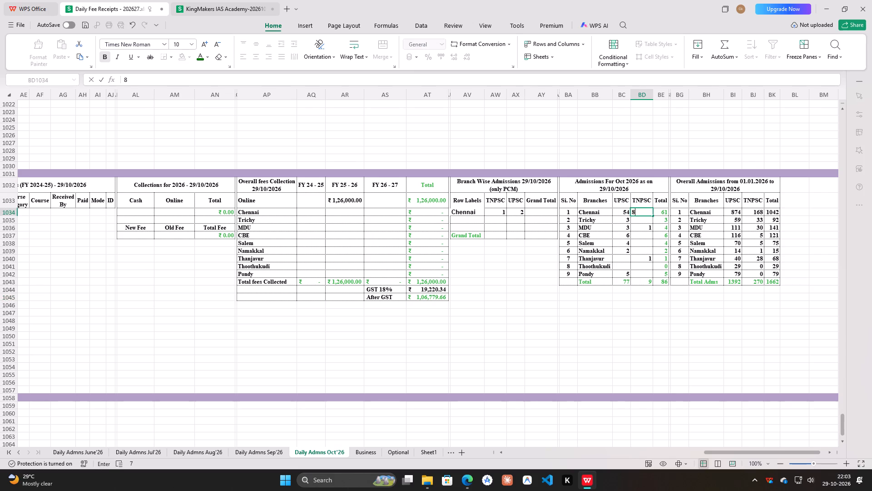
left_click(714, 305)
left_click(626, 215)
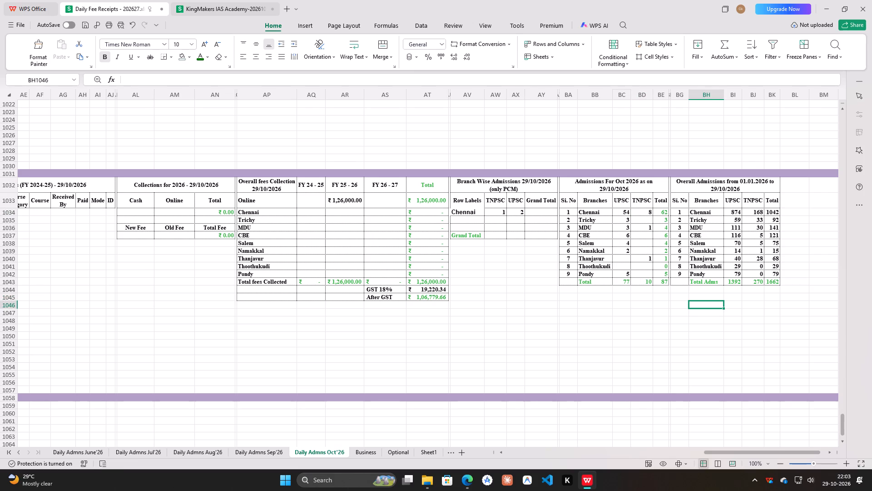
key("5")
key("6")
left_click(754, 355)
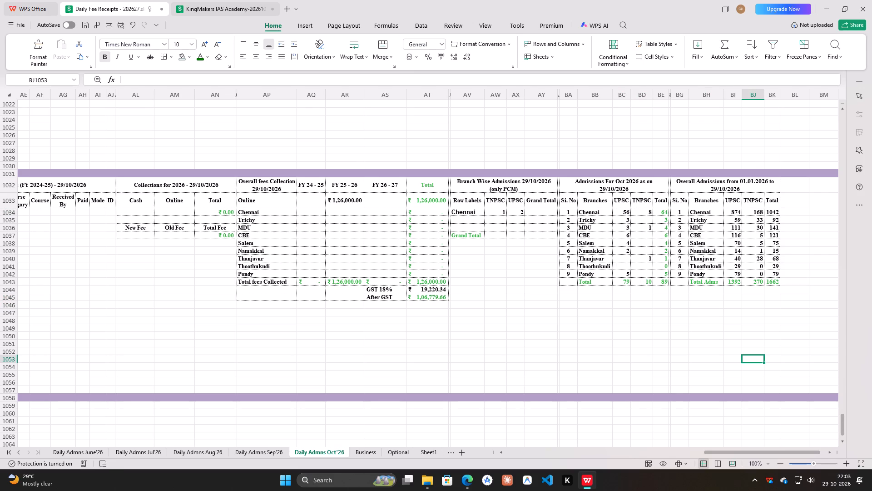
In the Overall Admissions table, set Chennai's TNPSC to 169 and UPSC to 876.
left_click(756, 213)
key("1")
key("6")
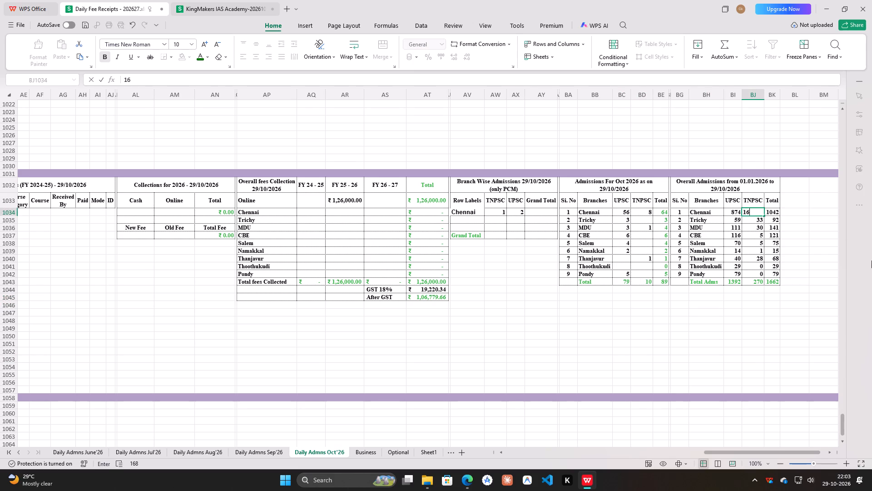
key("9")
left_click_drag(835, 380, 832, 375)
left_click(728, 211)
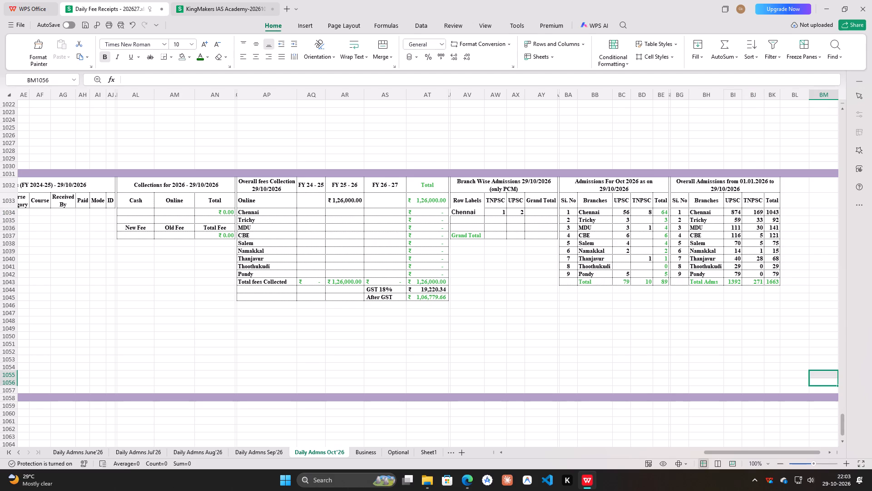
type("876")
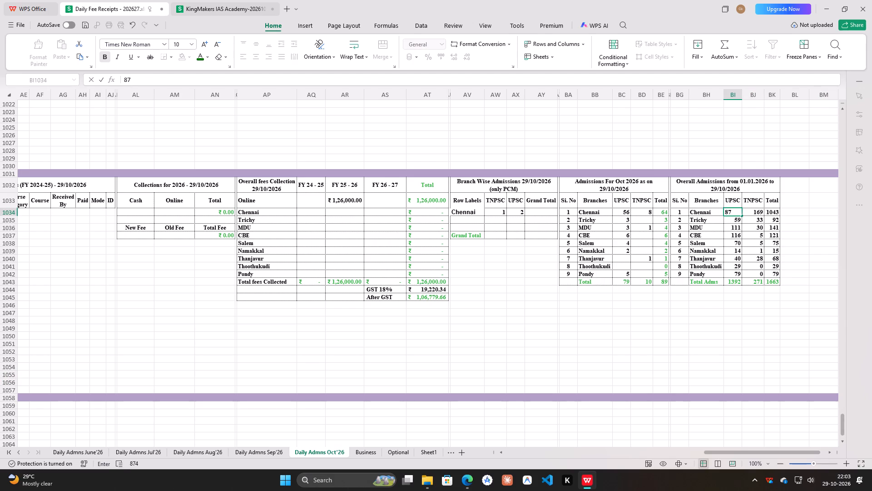
key("Return")
left_click(725, 318)
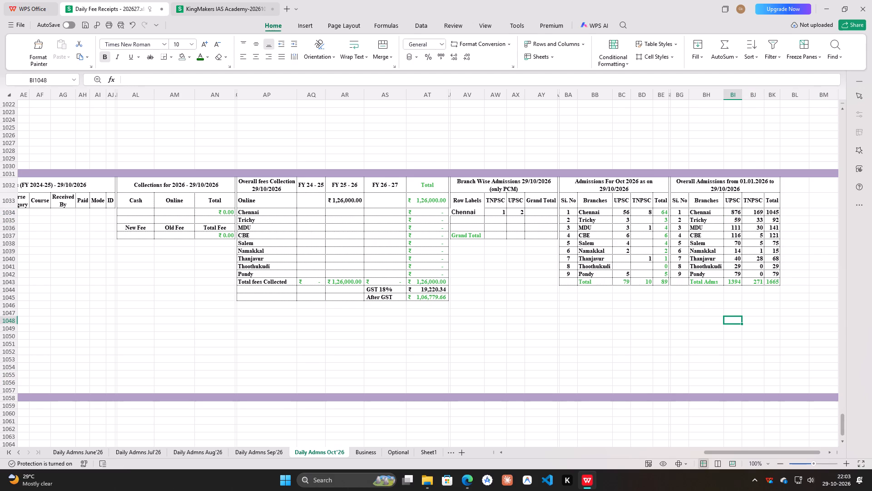
Compare the previous day's admissions summary tables with the updated 29/10/2026 tables.
scroll(763, 328, "up", 11)
scroll(746, 378, "up", 5)
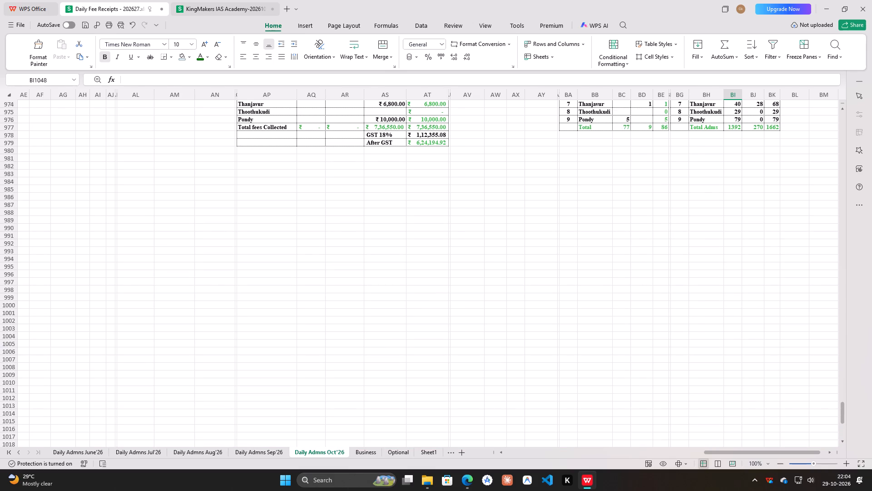
scroll(759, 332, "down", 13)
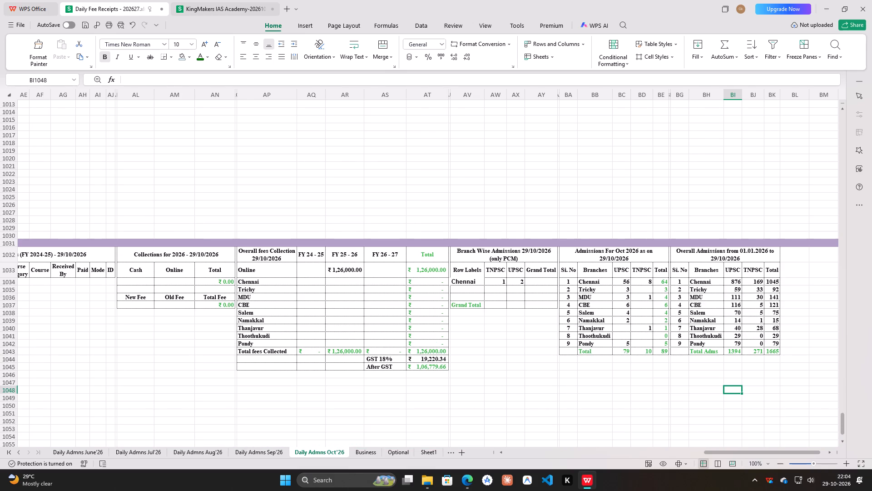